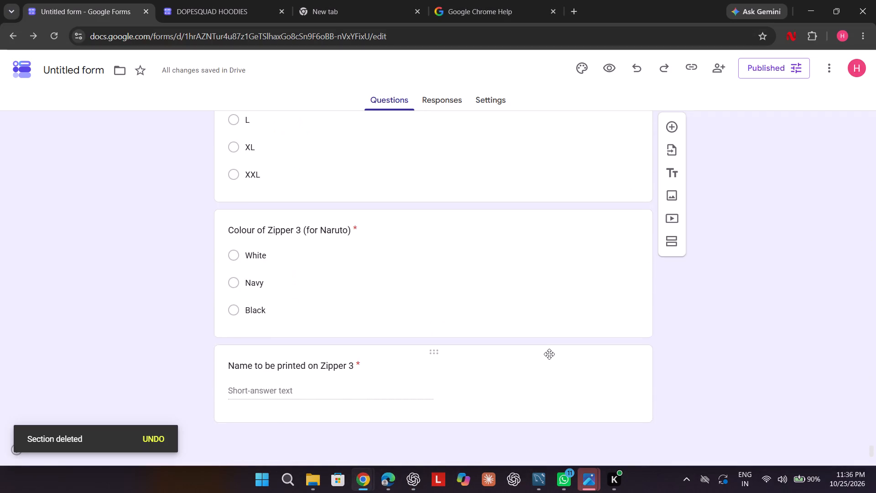
Review the form's sections and questions from the Zipper 3 questions back up to the Select type question.
scroll(549, 354, "up", 19)
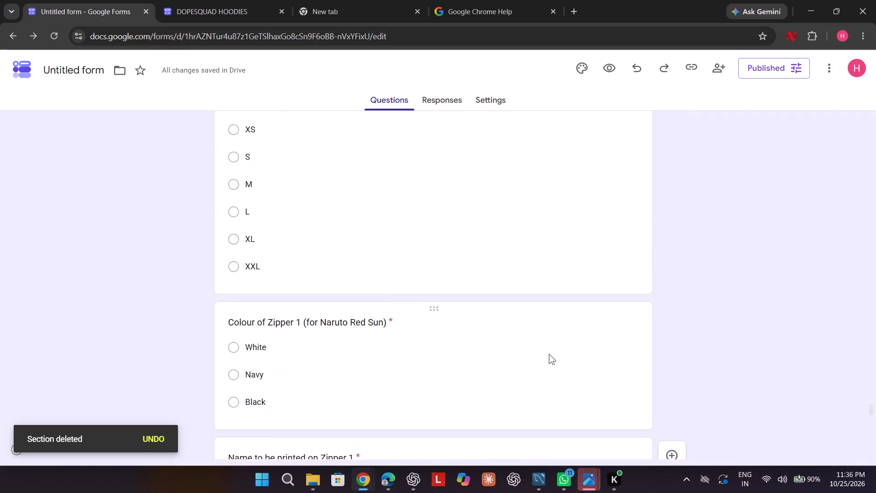
scroll(549, 354, "up", 19)
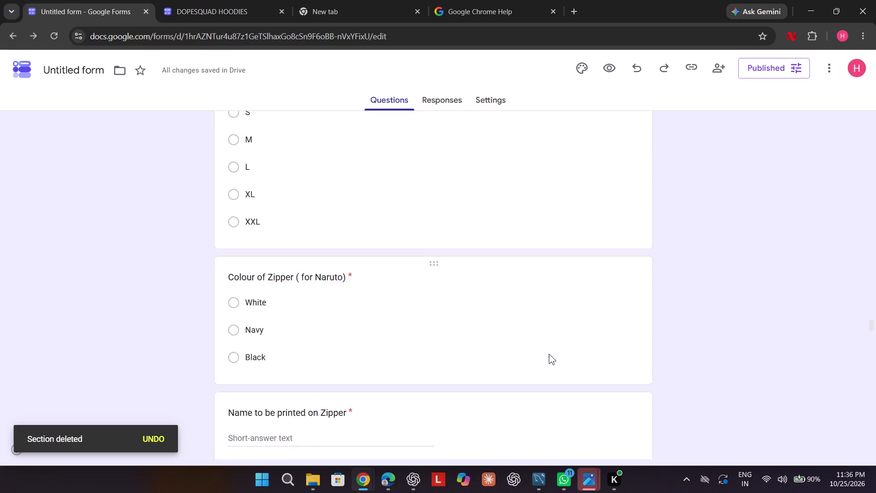
scroll(549, 354, "up", 8)
scroll(549, 354, "down", 3)
scroll(549, 354, "up", 4)
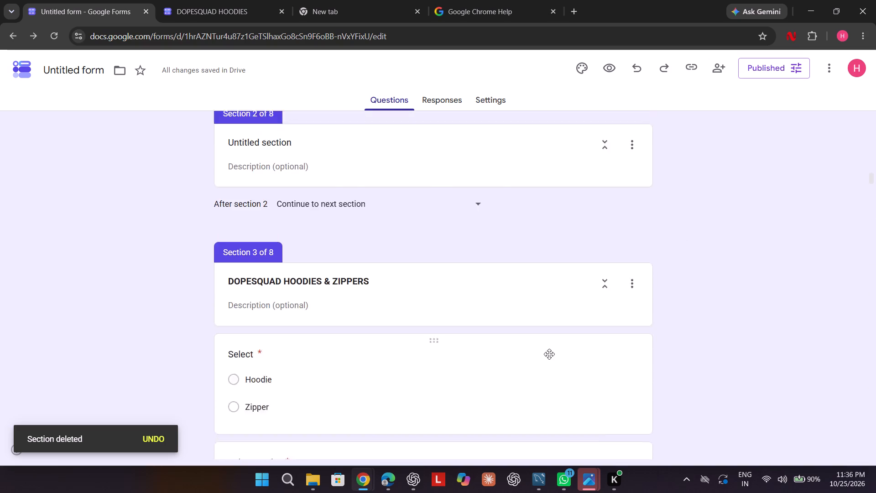
scroll(549, 354, "up", 10)
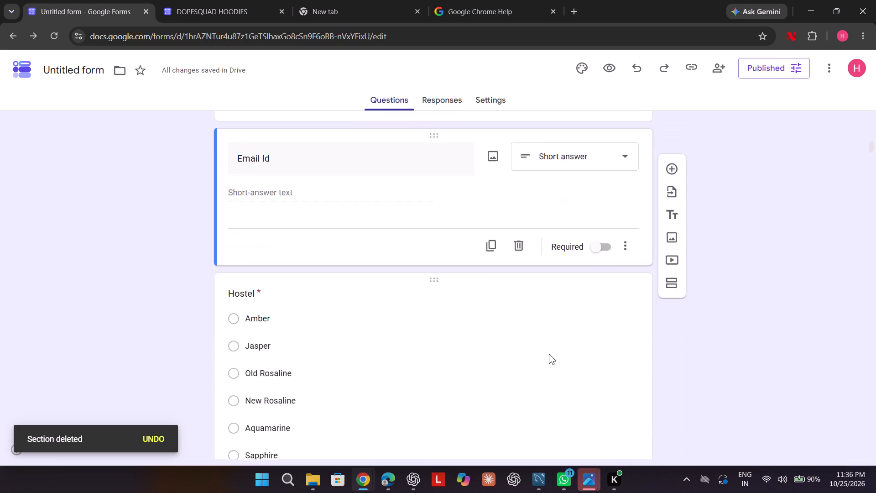
scroll(549, 354, "down", 1)
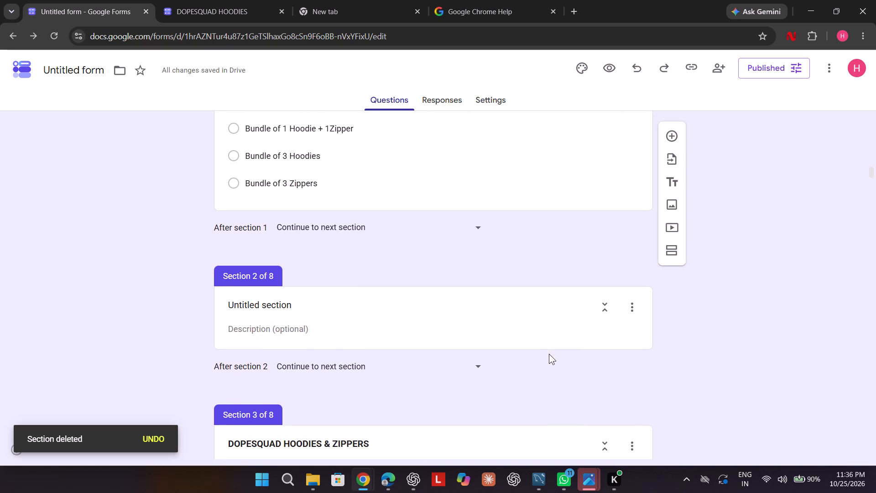
scroll(549, 354, "down", 1)
scroll(549, 354, "up", 6)
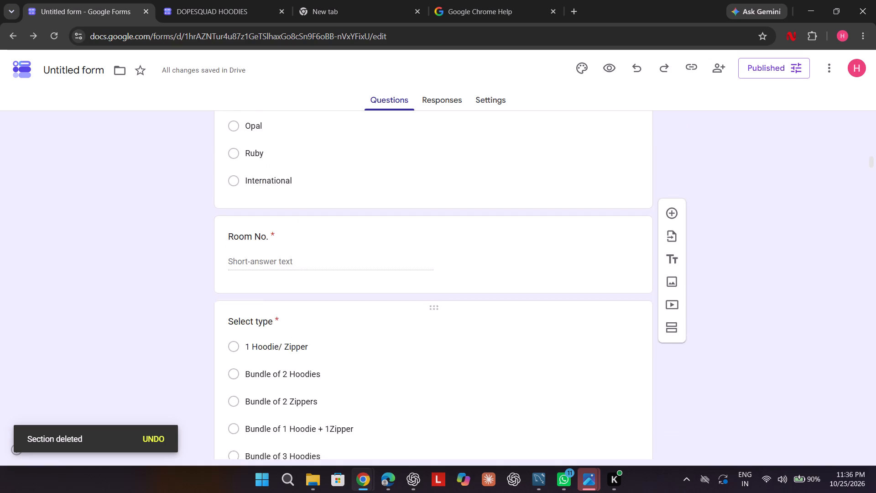
scroll(549, 354, "up", 4)
scroll(549, 354, "down", 2)
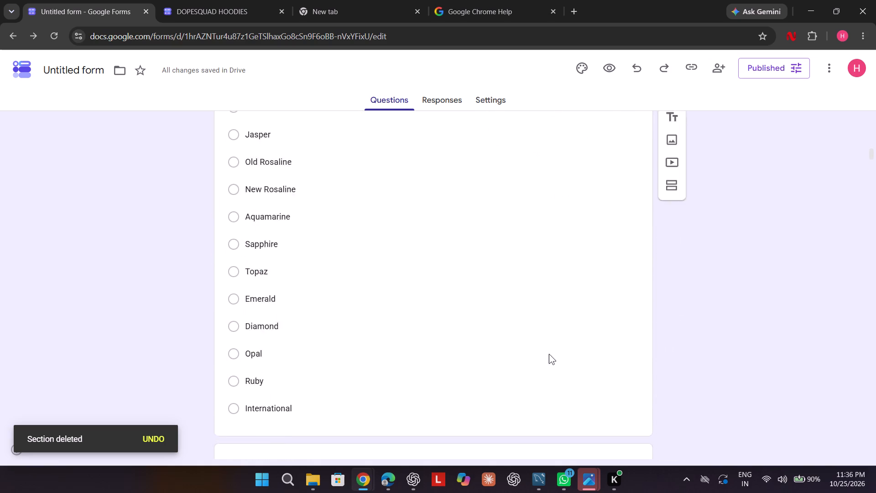
scroll(549, 354, "down", 4)
scroll(549, 354, "up", 5)
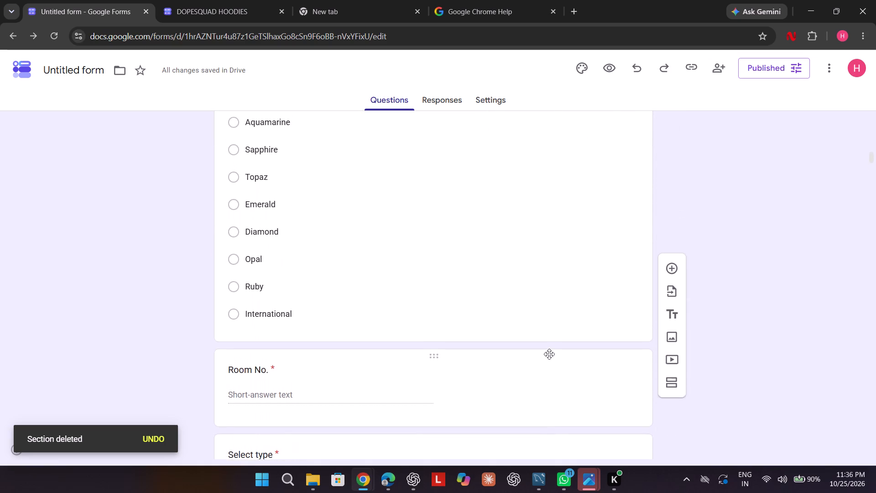
scroll(549, 354, "down", 3)
scroll(549, 354, "up", 1)
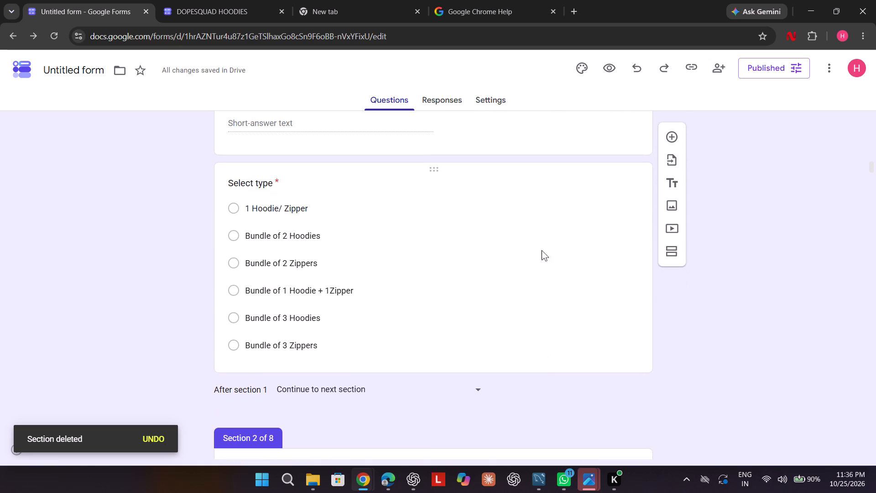
Route the "1 Hoodie/ Zipper" option of the Select type question to section 2 (Untitled section).
left_click(538, 215)
left_click(509, 163)
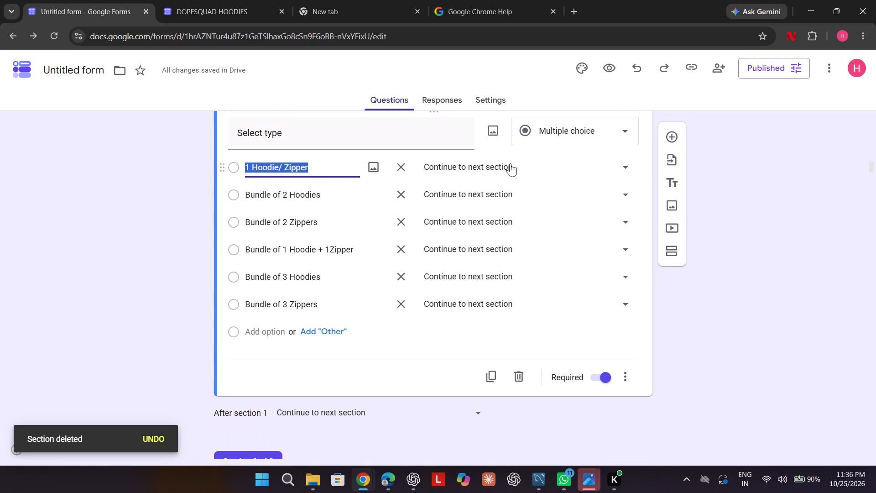
left_click(514, 215)
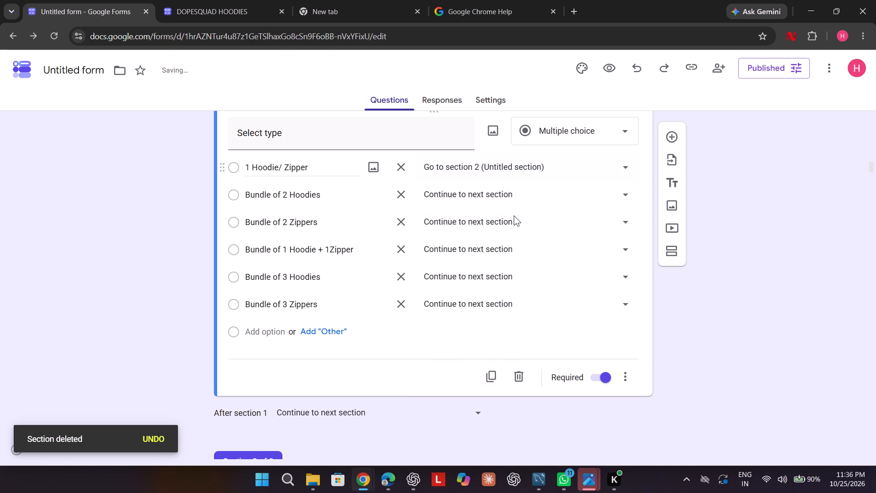
Route the Bundle of 2 Hoodies option to section 3 (DOPESQUAD HOODIES & ZIPPERS).
left_click(521, 189)
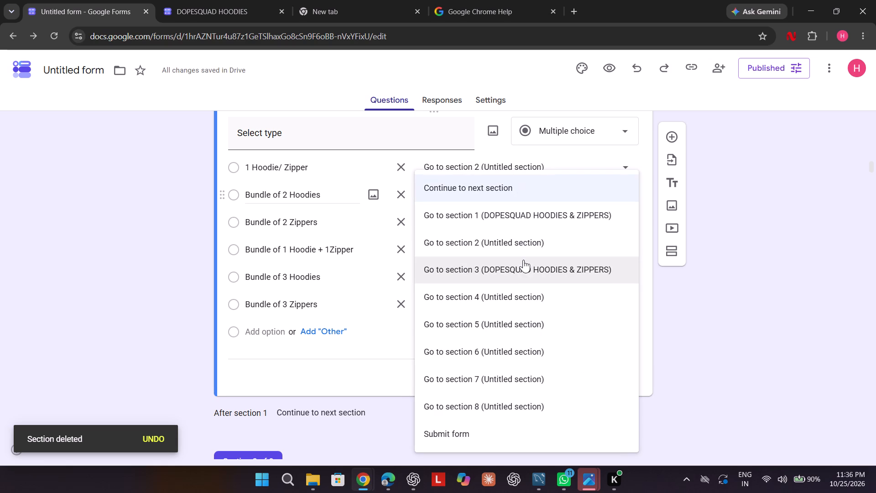
left_click(522, 260)
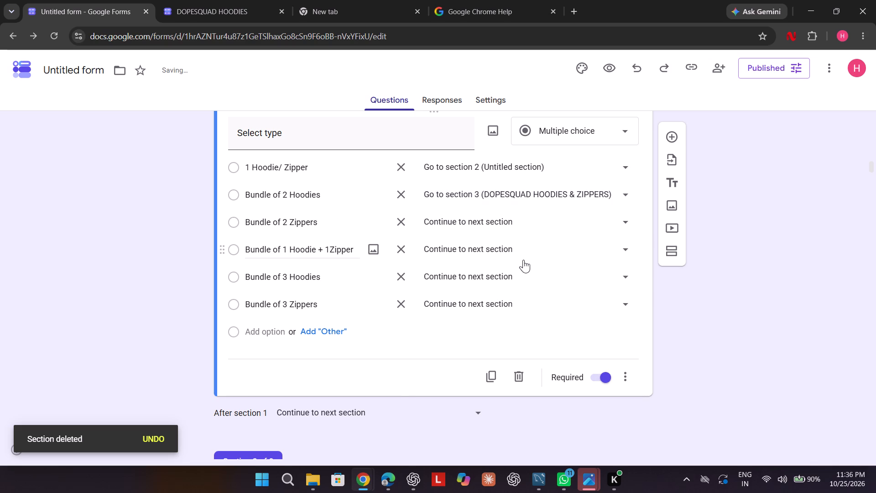
Delete the empty untitled section 2 that sits before the DOPESQUAD HOODIES & ZIPPERS section.
scroll(823, 260, "down", 2)
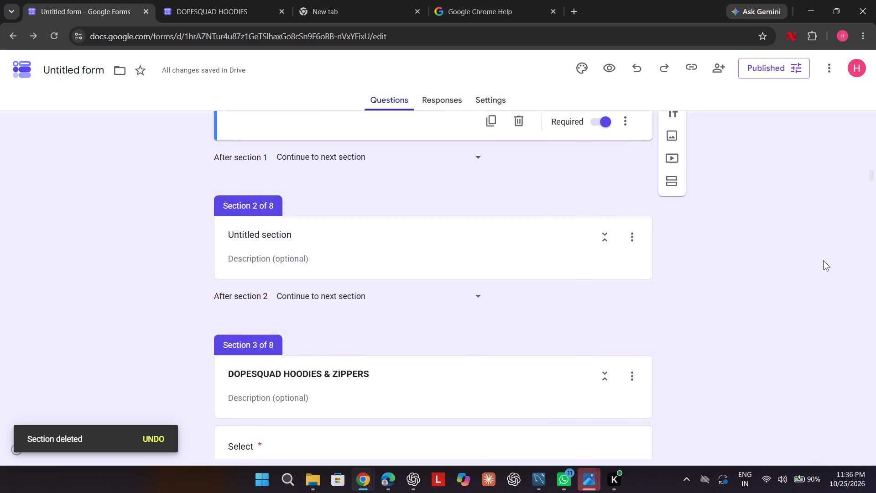
scroll(823, 260, "down", 2)
scroll(823, 260, "up", 1)
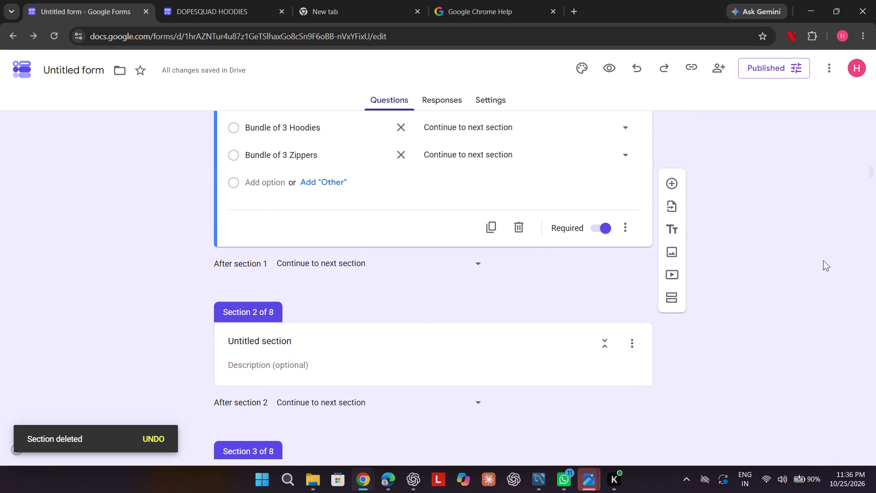
scroll(823, 260, "up", 1)
scroll(823, 260, "right", 1)
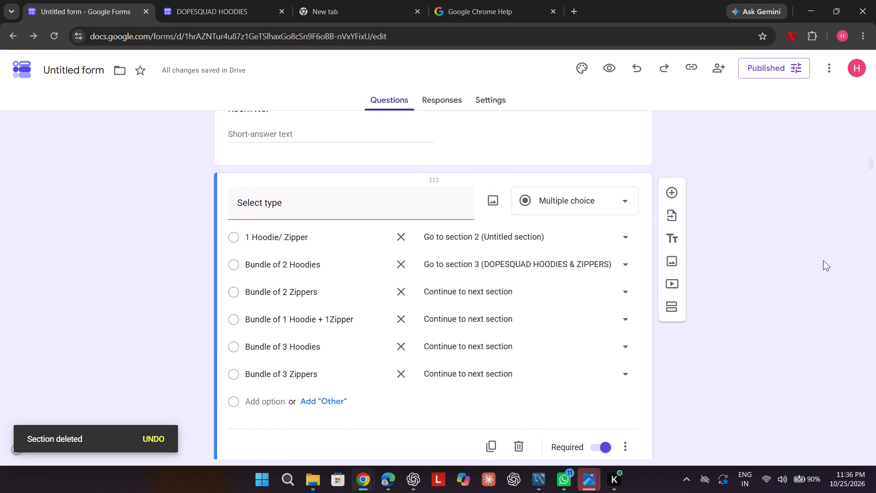
scroll(823, 260, "down", 3)
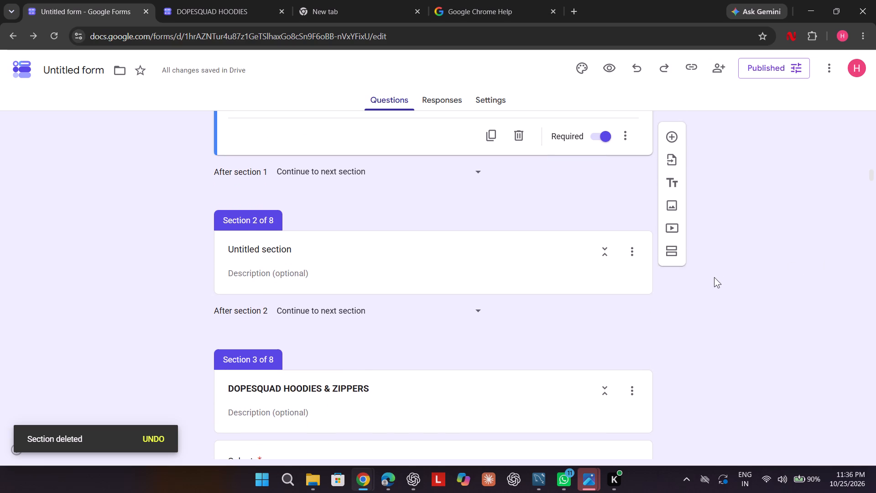
scroll(714, 277, "up", 5)
scroll(714, 277, "down", 1)
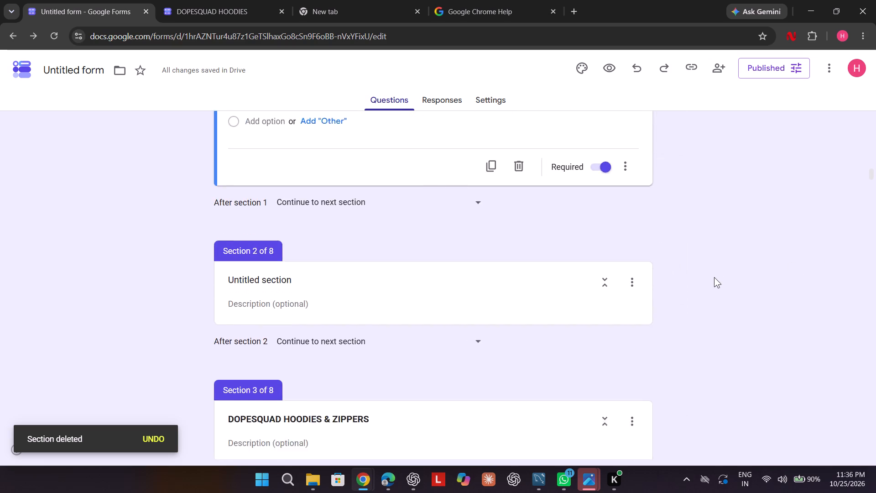
scroll(714, 277, "down", 2)
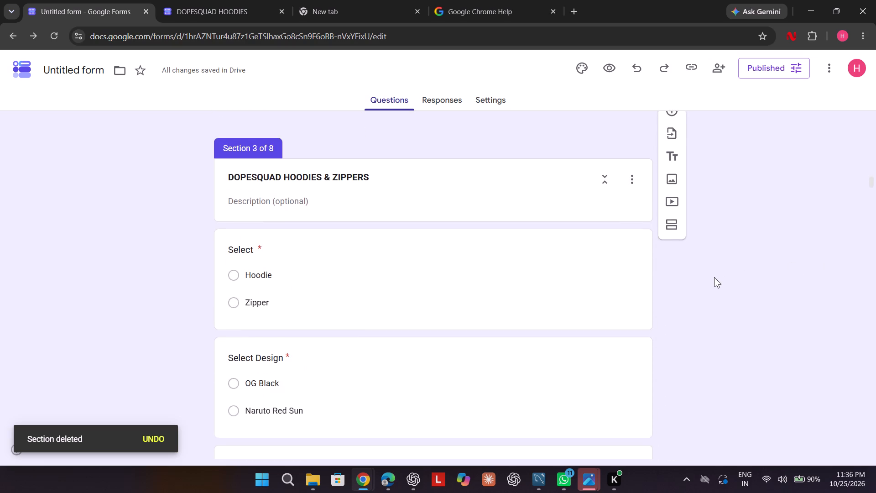
scroll(714, 277, "down", 1)
scroll(714, 277, "up", 2)
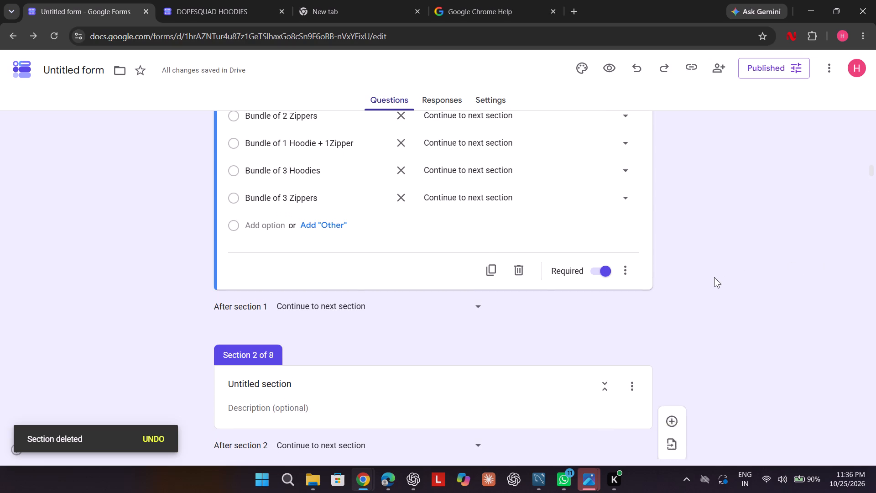
scroll(714, 277, "up", 1)
left_click(636, 386)
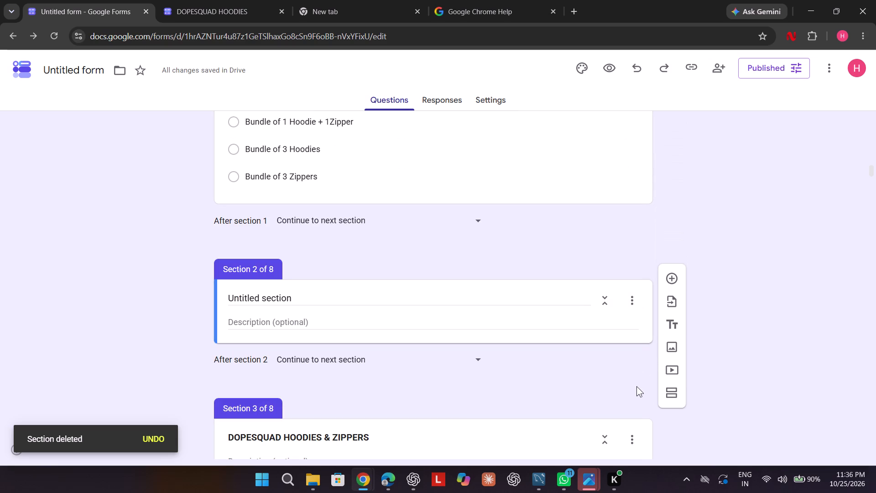
left_click(636, 301)
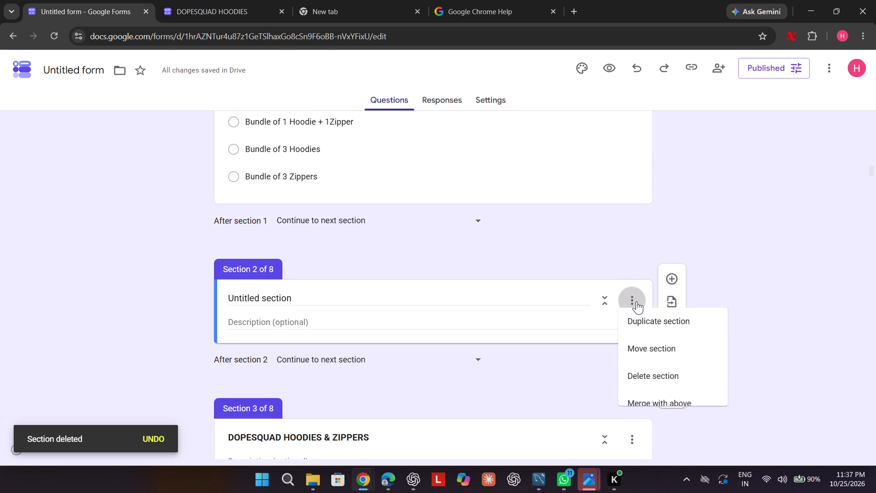
left_click(650, 386)
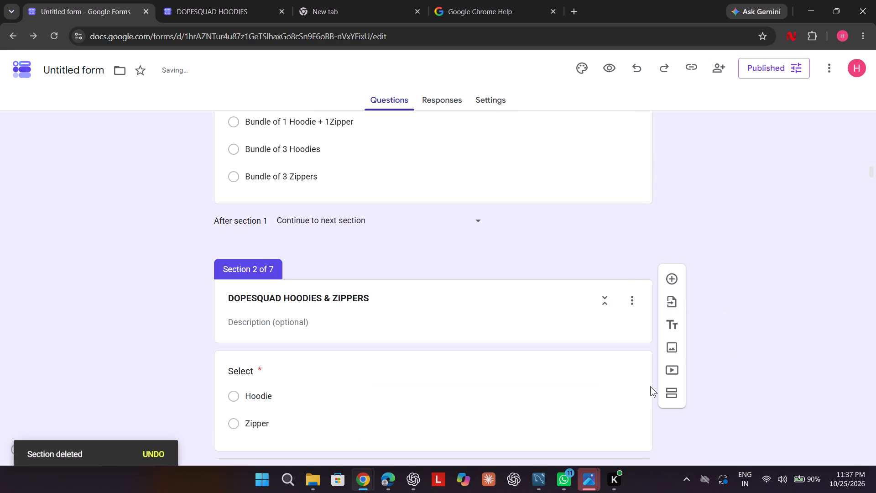
In the Select type question, route 1 Hoodie/ Zipper to section 2 and Bundle of 2 Hoodies to section 3.
scroll(734, 225, "up", 3)
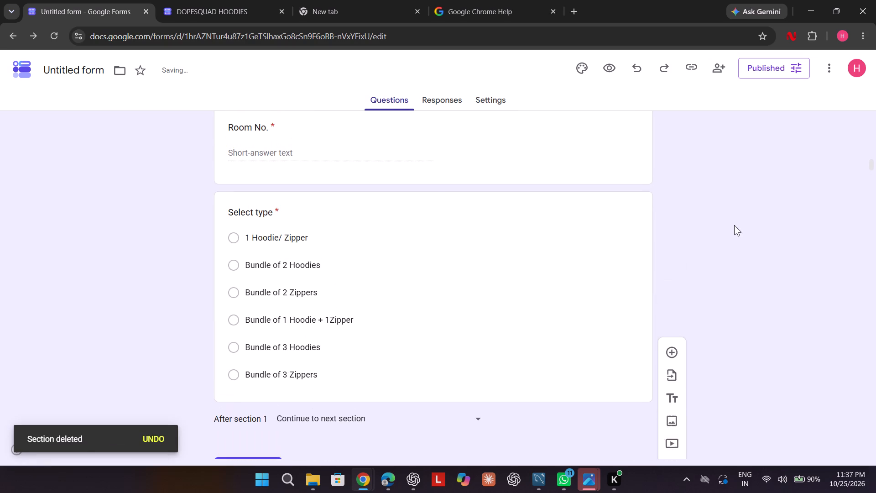
left_click(589, 242)
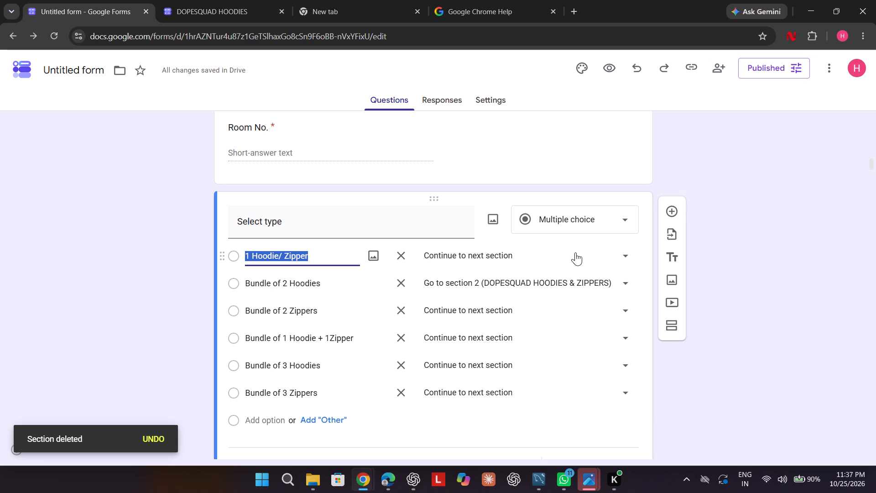
left_click(574, 252)
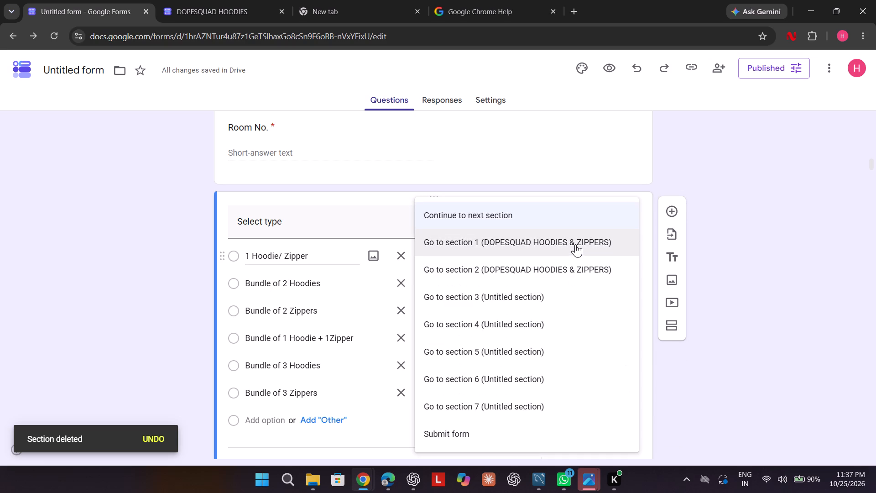
left_click(574, 262)
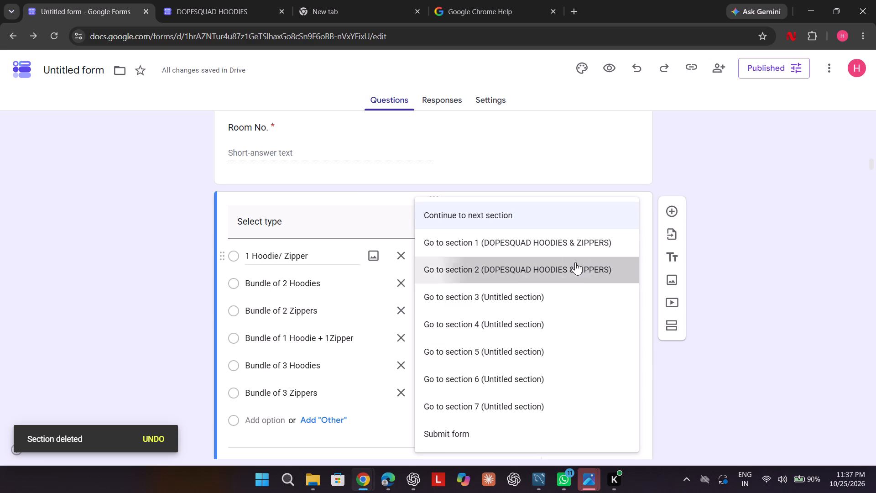
left_click(570, 280)
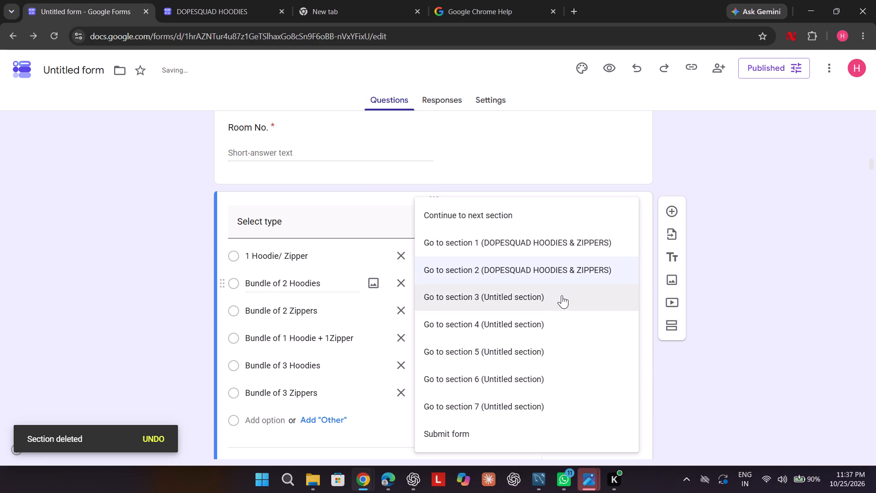
left_click(560, 295)
Route the Bundle of 2 Zippers option to section 4 and the Bundle of 1 Hoodie + 1Zipper option to section 5.
scroll(734, 290, "down", 3)
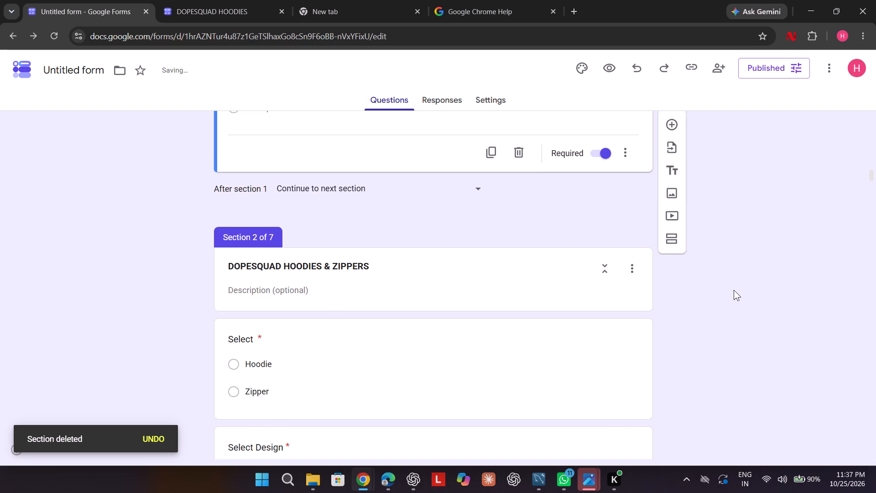
scroll(734, 290, "down", 5)
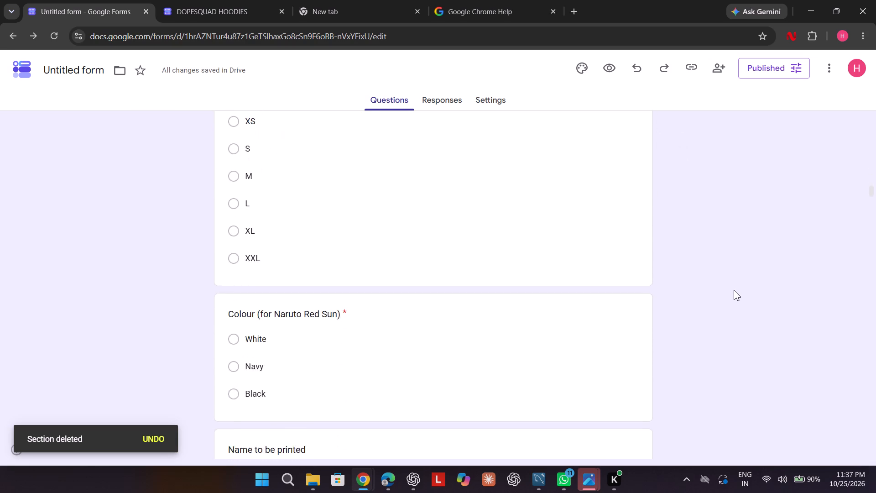
scroll(734, 290, "down", 2)
scroll(734, 290, "up", 3)
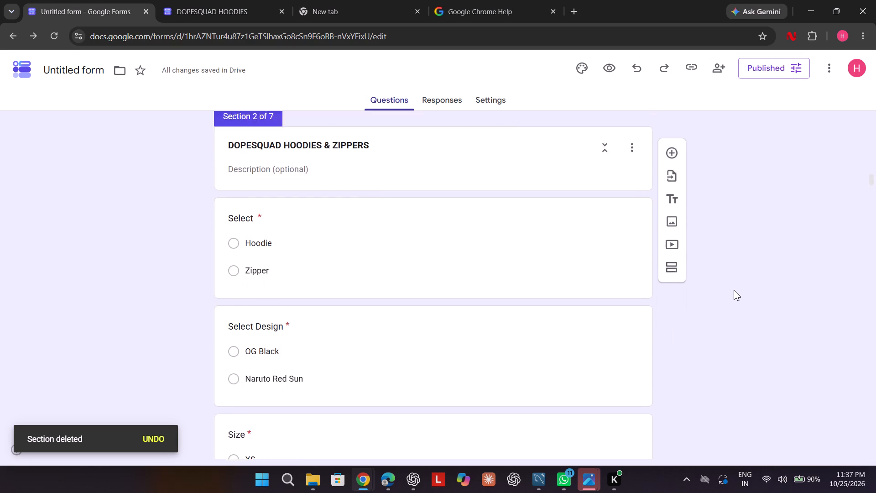
scroll(734, 290, "up", 6)
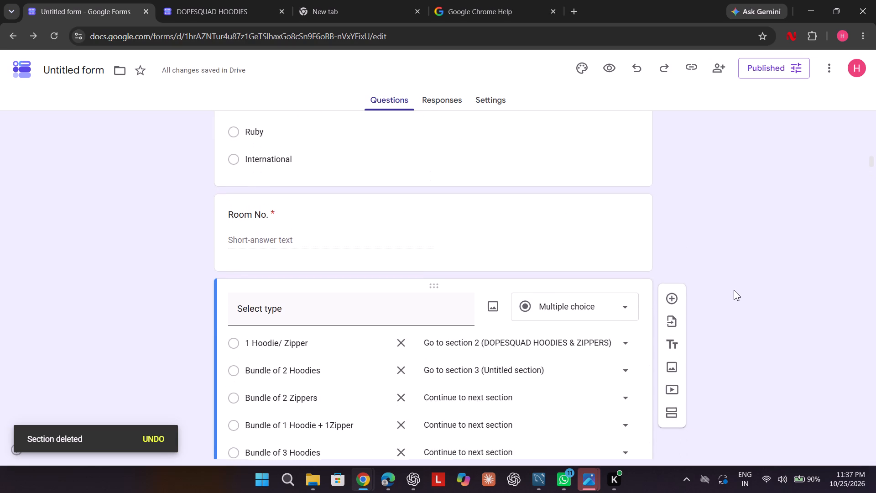
scroll(734, 290, "down", 2)
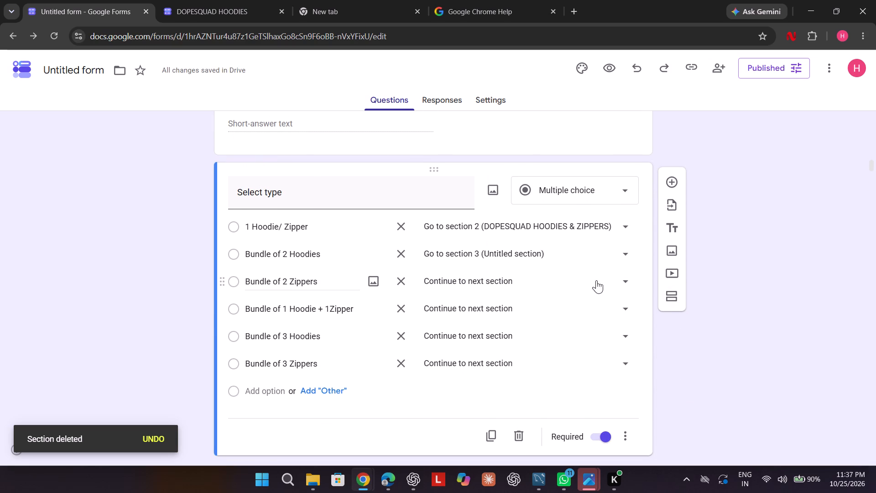
left_click(595, 280)
left_click(557, 324)
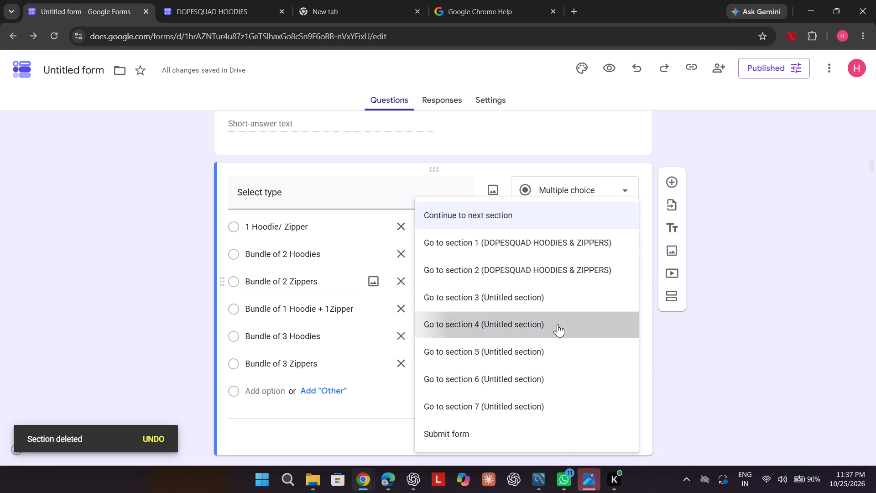
left_click(560, 306)
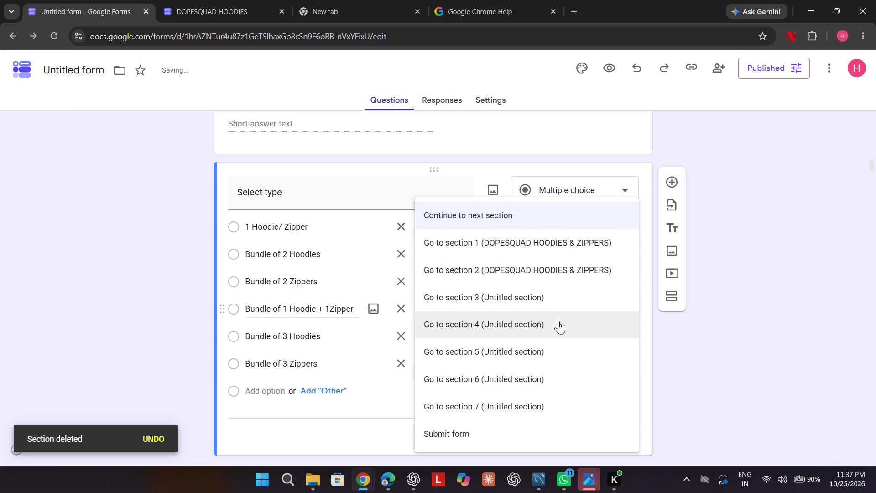
left_click(553, 347)
Route the Bundle of 3 Hoodies option to section 6 and the Bundle of 3 Zippers option to section 7.
left_click(553, 337)
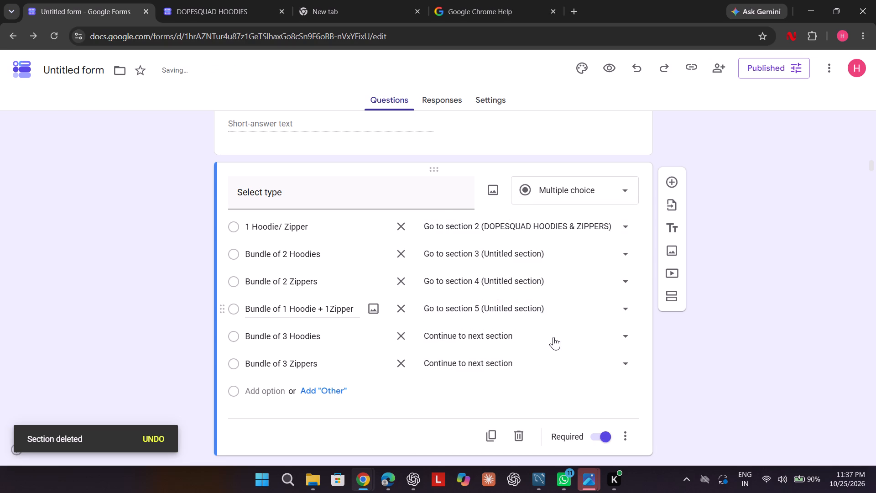
left_click(545, 372)
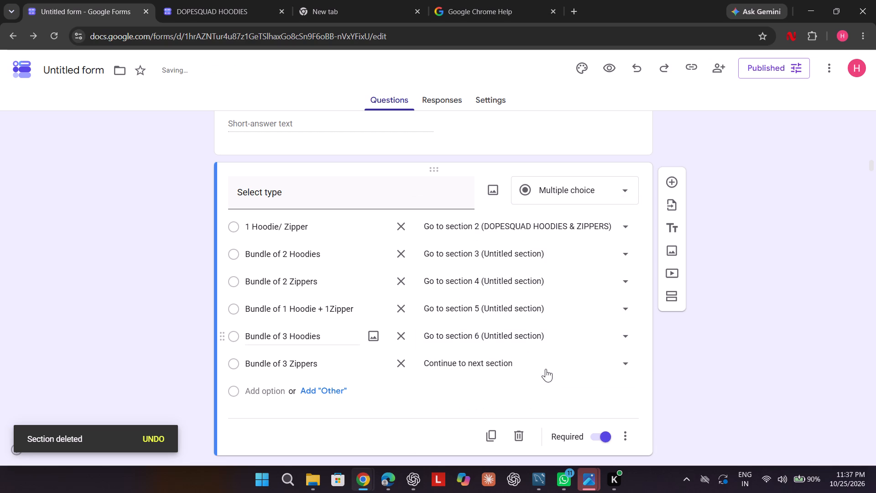
left_click(550, 358)
left_click(544, 402)
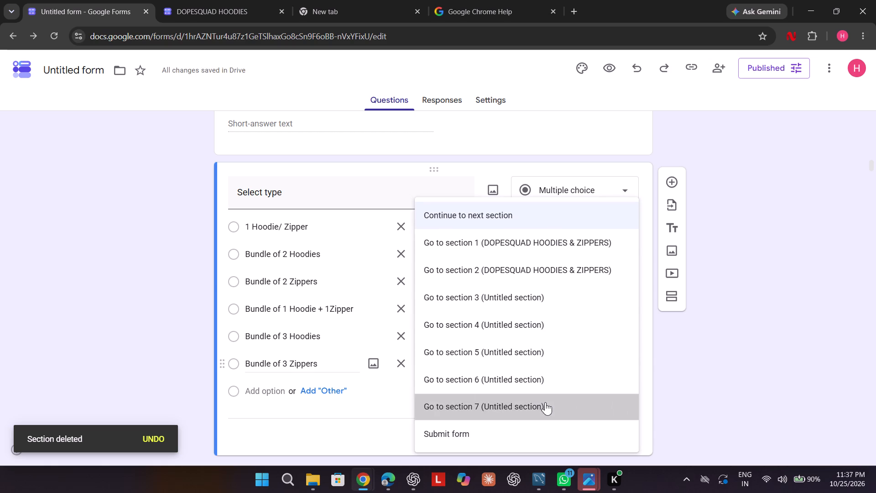
left_click(704, 371)
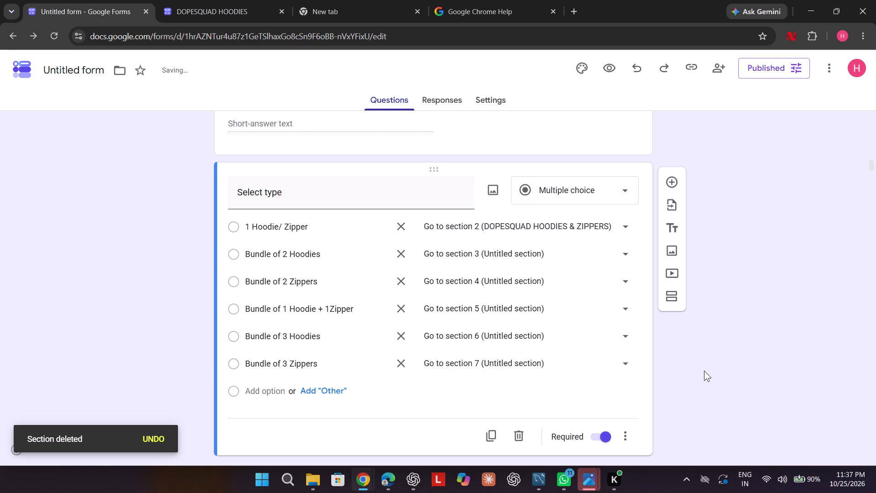
Review section 1's questions, the Select type routing and the start of section 2.
scroll(704, 371, "down", 2)
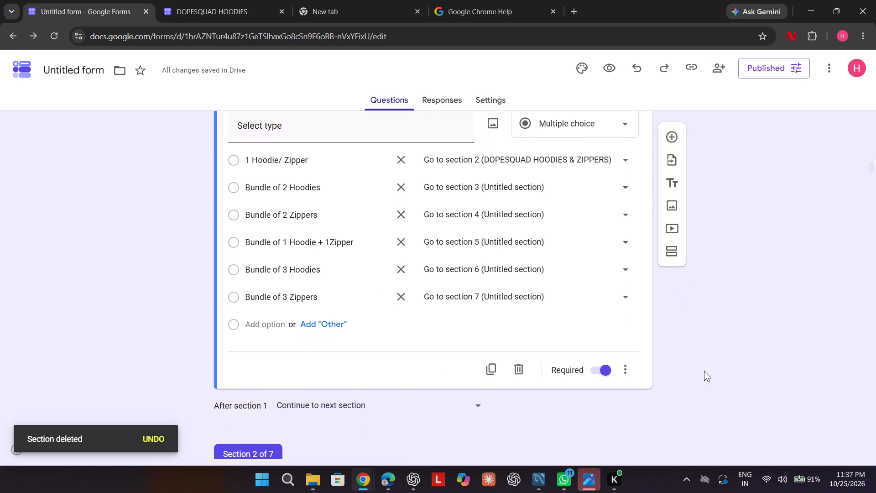
scroll(704, 371, "up", 2)
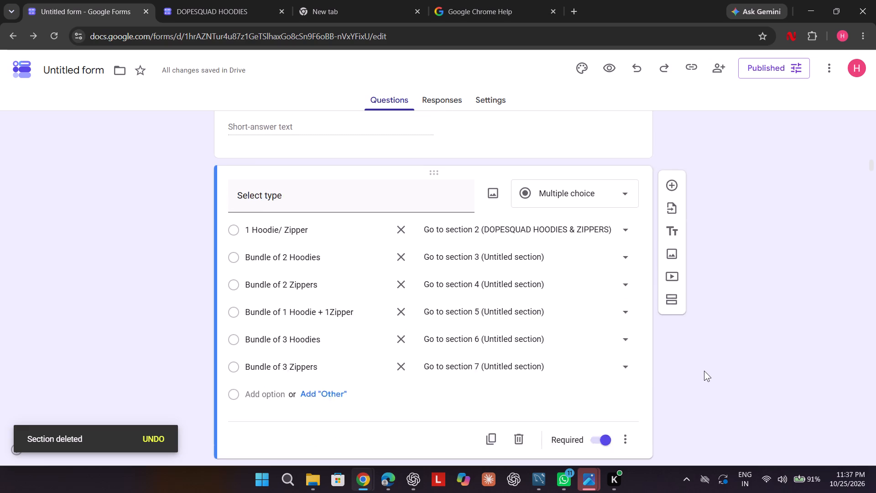
scroll(704, 371, "up", 4)
scroll(704, 371, "down", 4)
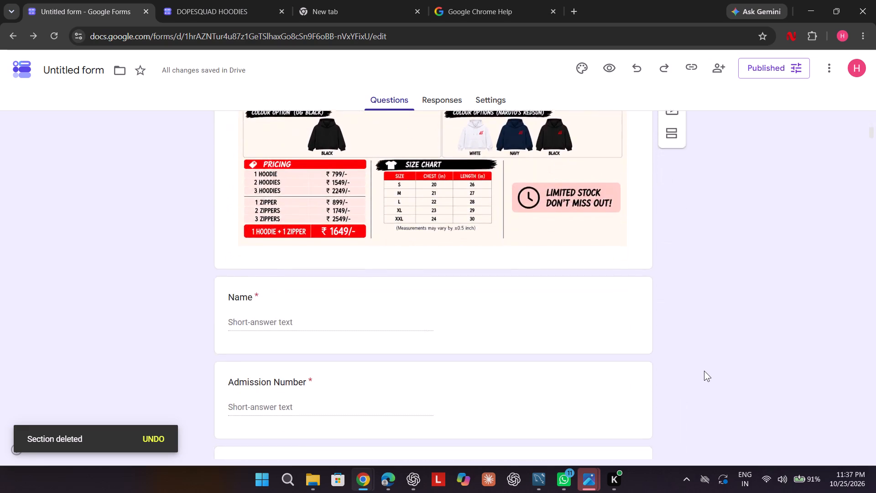
scroll(704, 371, "down", 6)
scroll(704, 371, "up", 1)
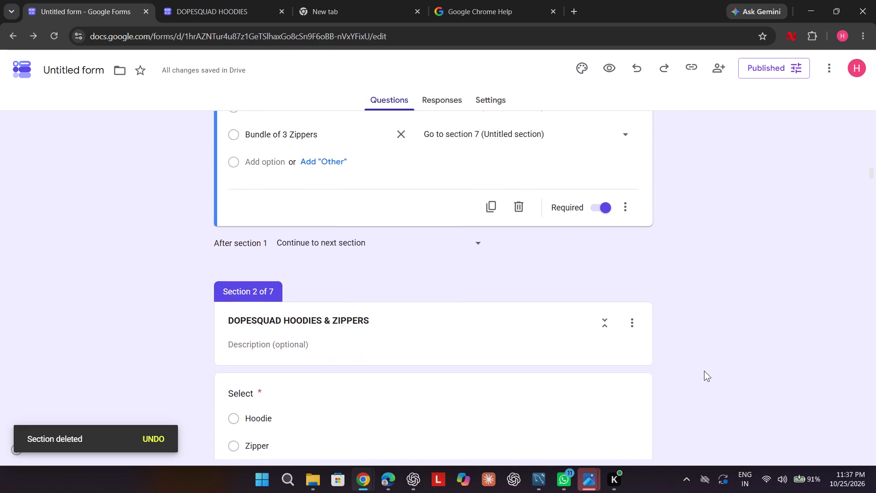
scroll(704, 371, "up", 1)
scroll(704, 371, "down", 2)
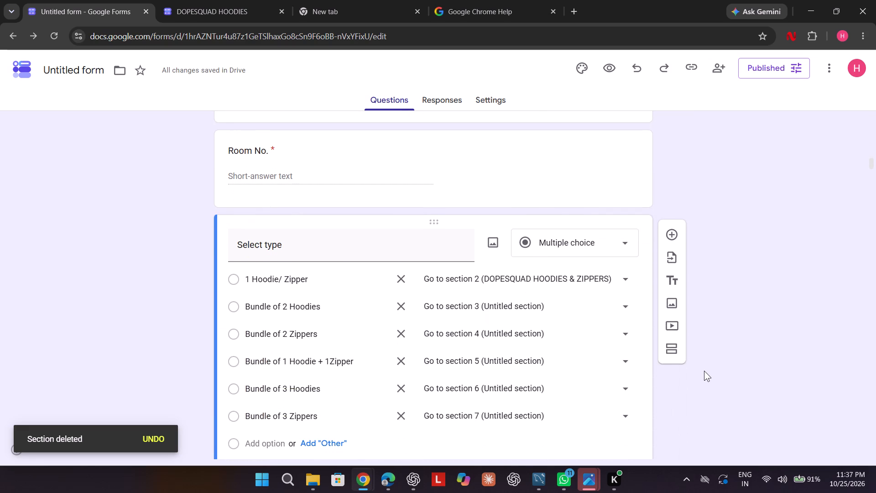
scroll(704, 371, "down", 3)
scroll(704, 371, "up", 1)
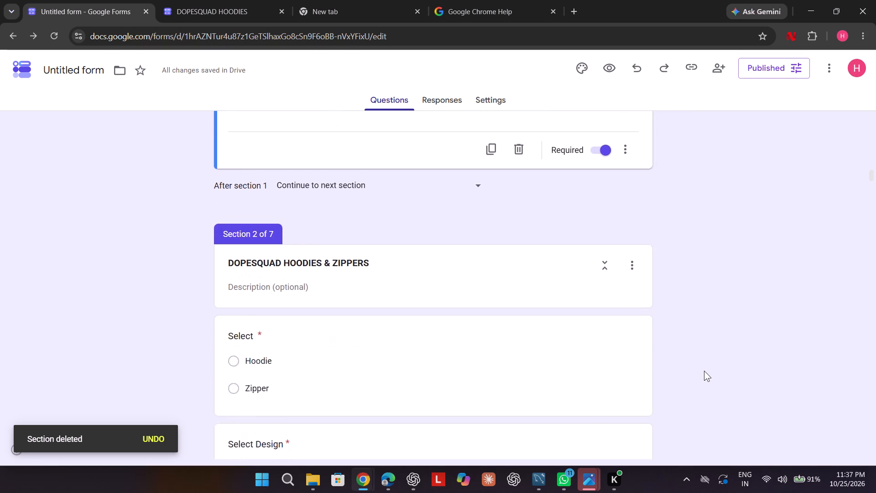
scroll(704, 371, "up", 5)
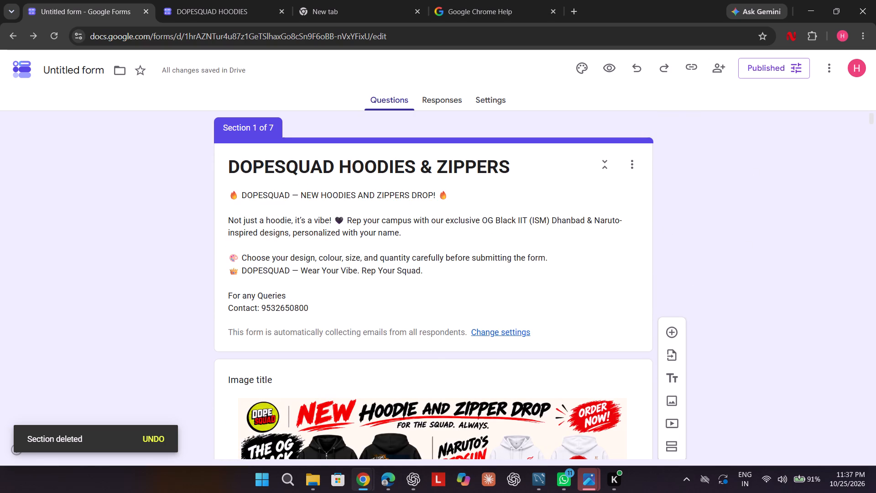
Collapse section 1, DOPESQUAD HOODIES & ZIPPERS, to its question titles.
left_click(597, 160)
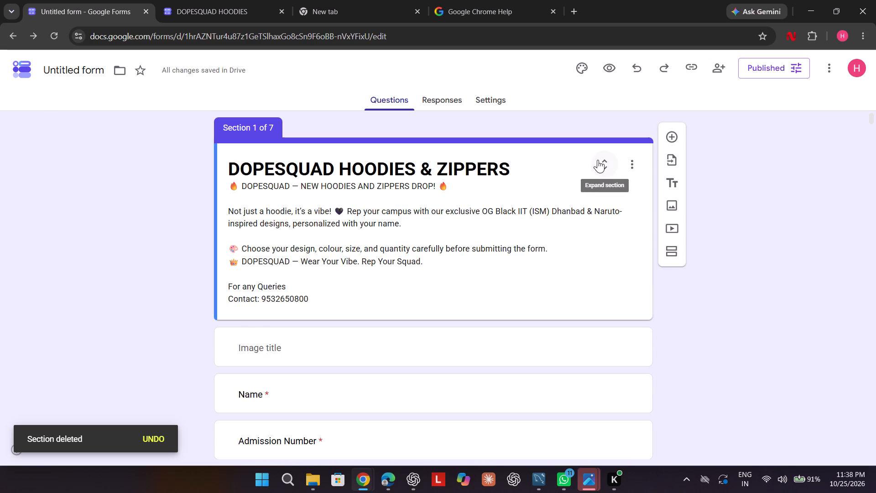
Undo the last form change and try to undo the section deletion.
key("ctrl+z")
scroll(597, 160, "down", 3)
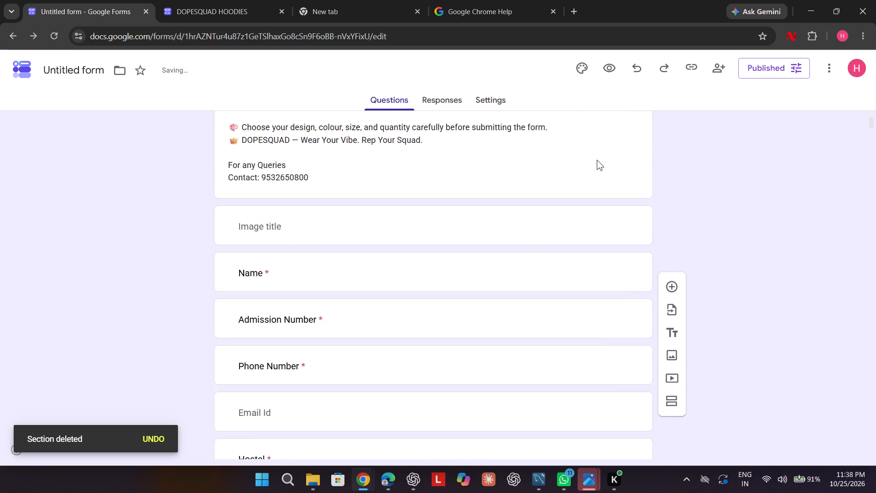
scroll(597, 160, "down", 1)
scroll(597, 160, "up", 1)
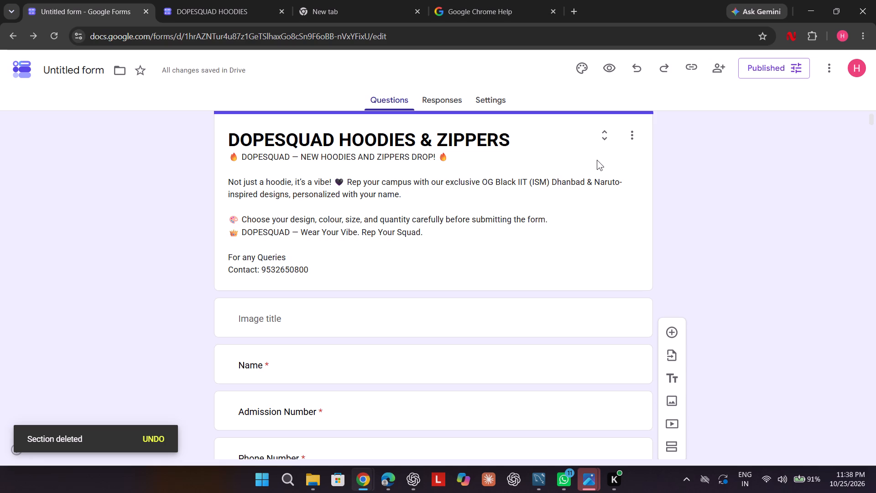
left_click(158, 433)
Look over the collapsed section 1 questions and undo the last four form changes.
scroll(158, 433, "down", 4)
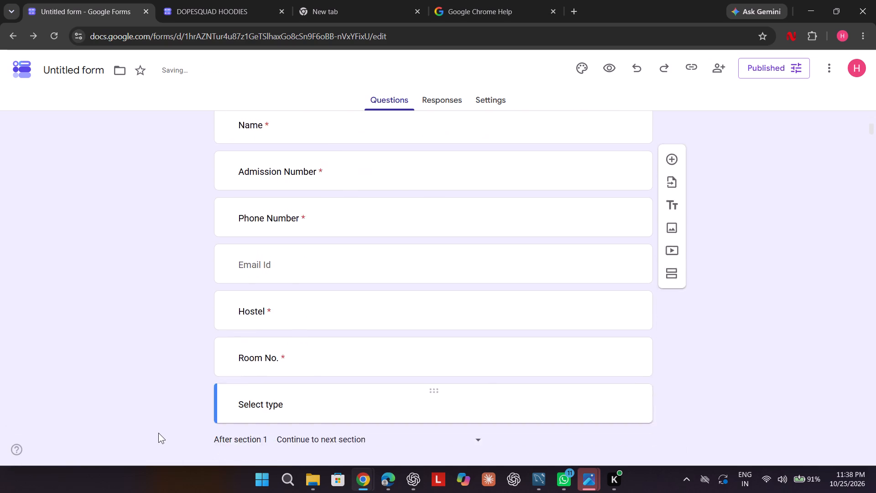
scroll(158, 433, "up", 2)
scroll(158, 433, "down", 3)
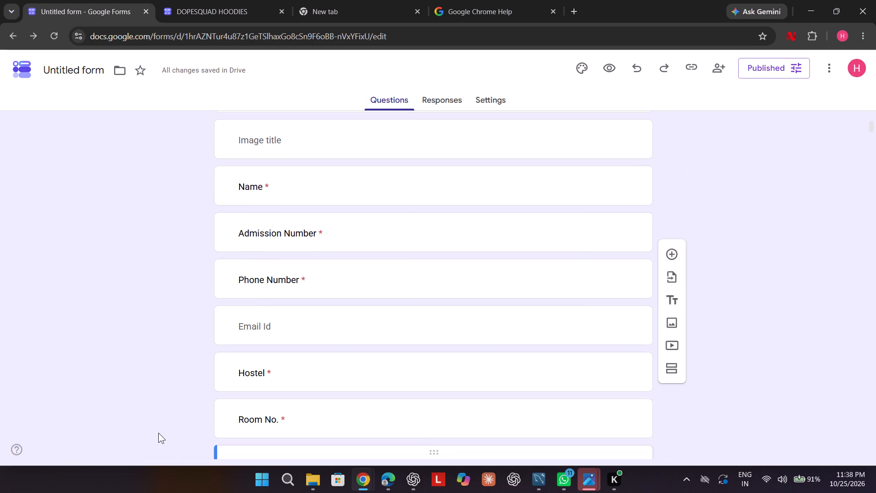
scroll(158, 433, "down", 2)
scroll(280, 305, "up", 4)
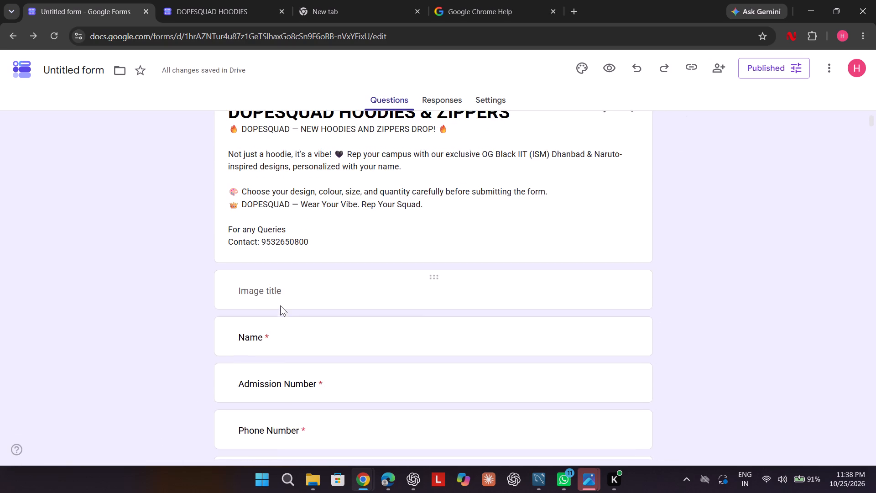
key("ctrl+z")
key("ctrl+z")
key("ctrl+z")
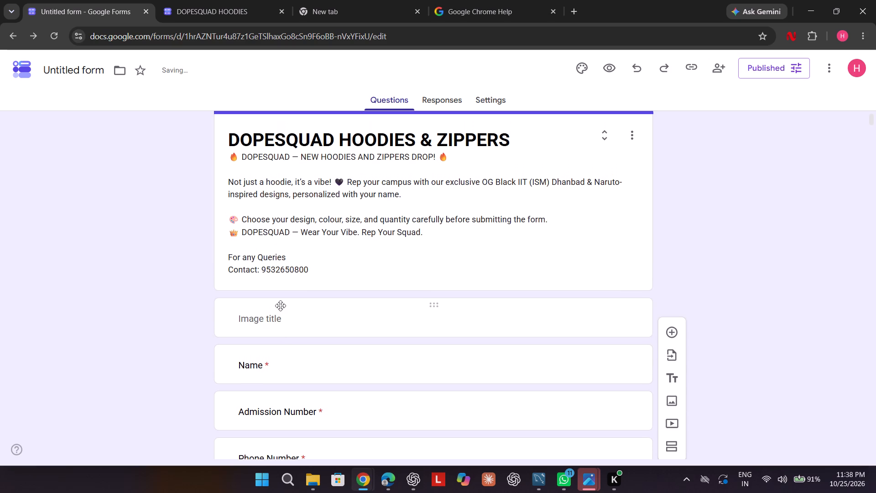
key("ctrl+z")
Check the questions in sections 2 and 3, the start of section 4 and the collapsed section 1 list.
scroll(280, 305, "down", 10)
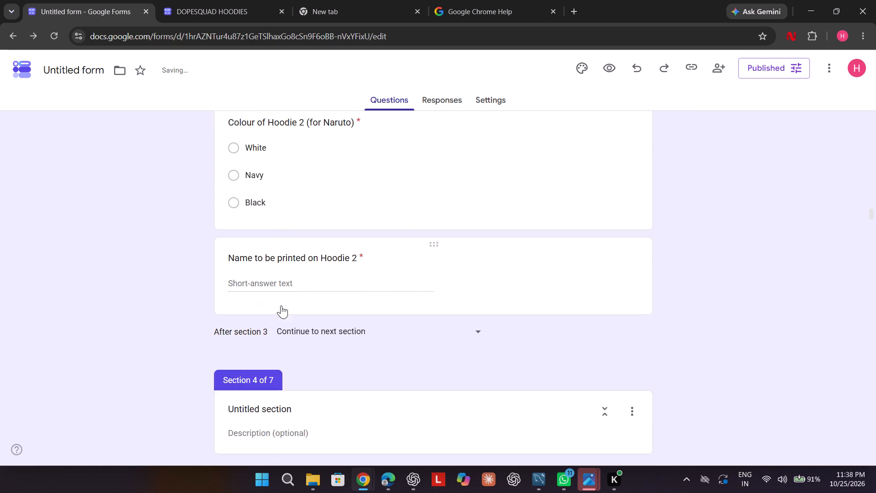
scroll(280, 305, "down", 1)
scroll(280, 305, "up", 7)
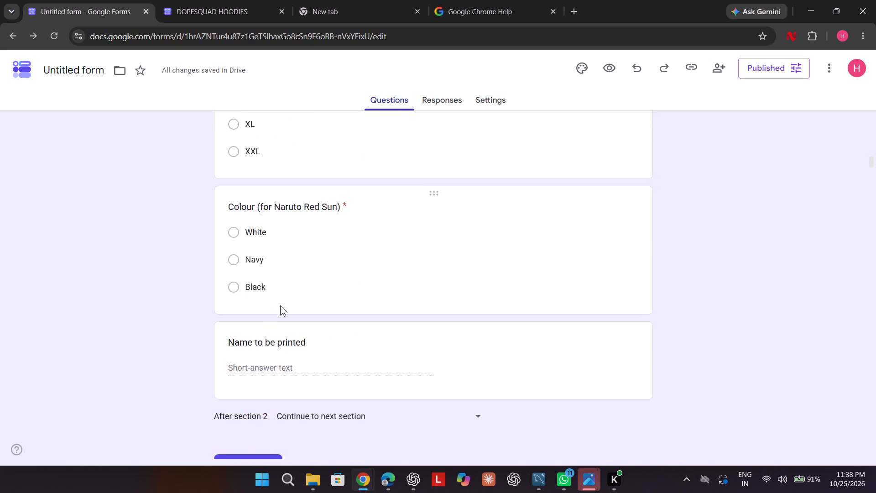
scroll(280, 305, "up", 8)
scroll(280, 305, "down", 1)
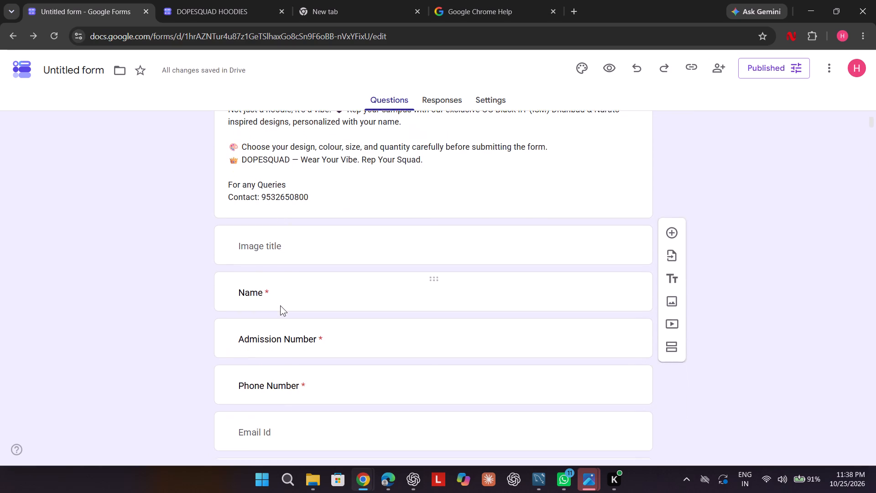
scroll(280, 305, "down", 1)
Expand section 1, DOPESQUAD HOODIES & ZIPPERS, so its questions show in full.
left_click(320, 237)
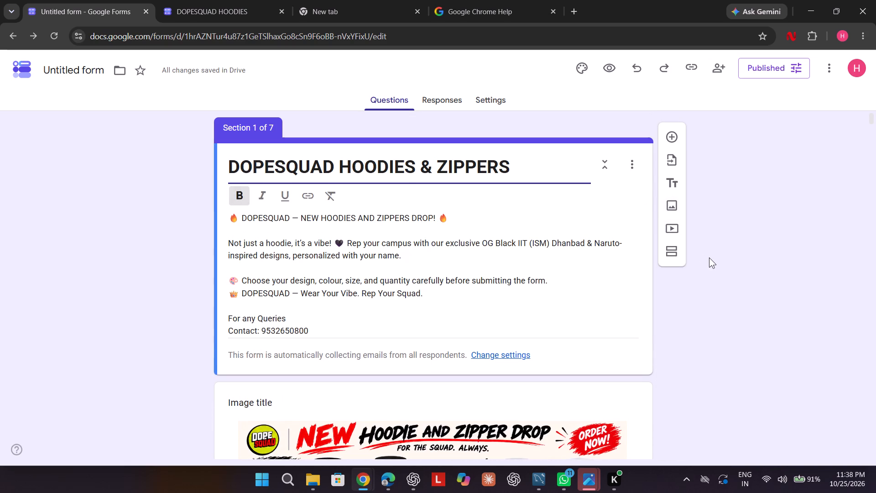
right_click(709, 257)
left_click(745, 246)
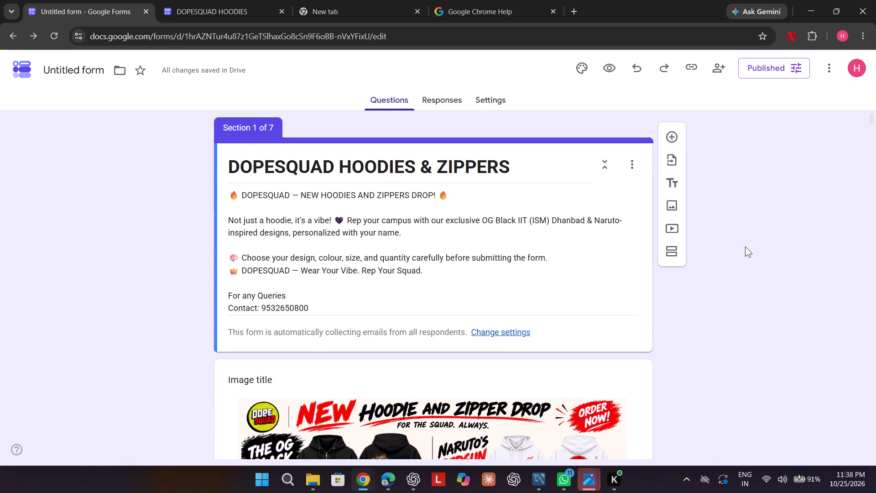
Look over section 1 from the product banner through its questions, continuing to the Hoodie 1 questions in section 3.
left_click(745, 246)
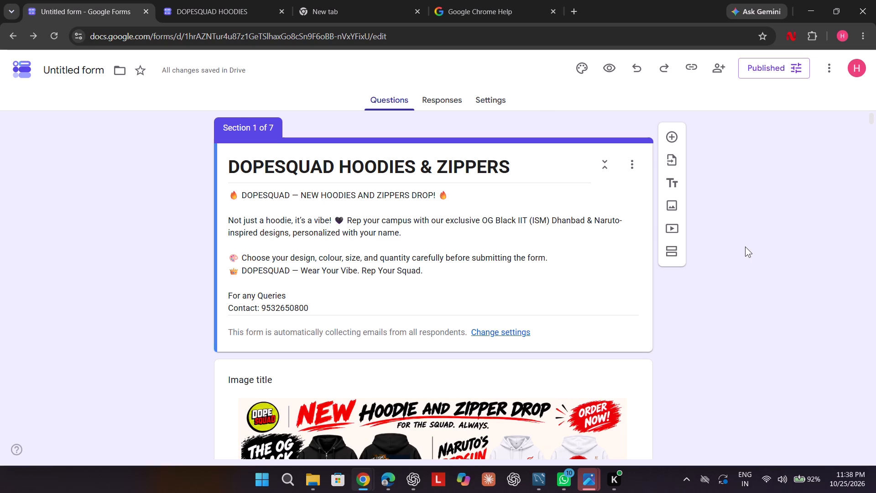
scroll(745, 246, "down", 4)
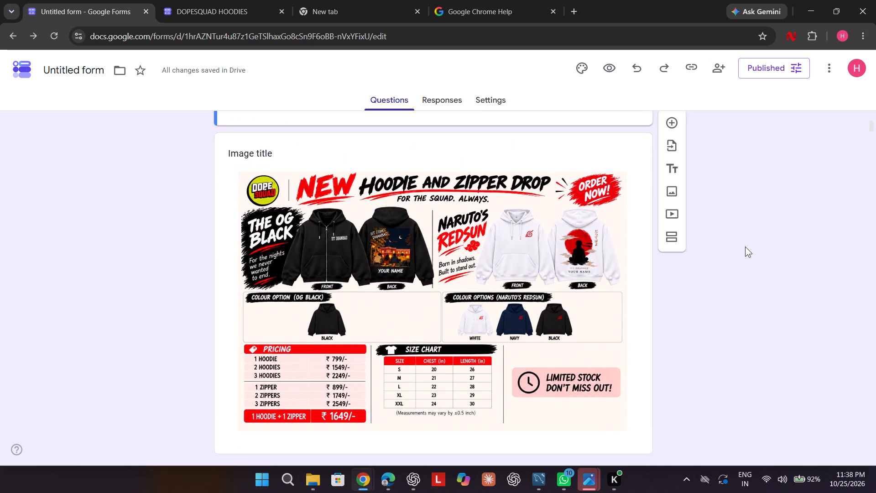
scroll(745, 246, "down", 1)
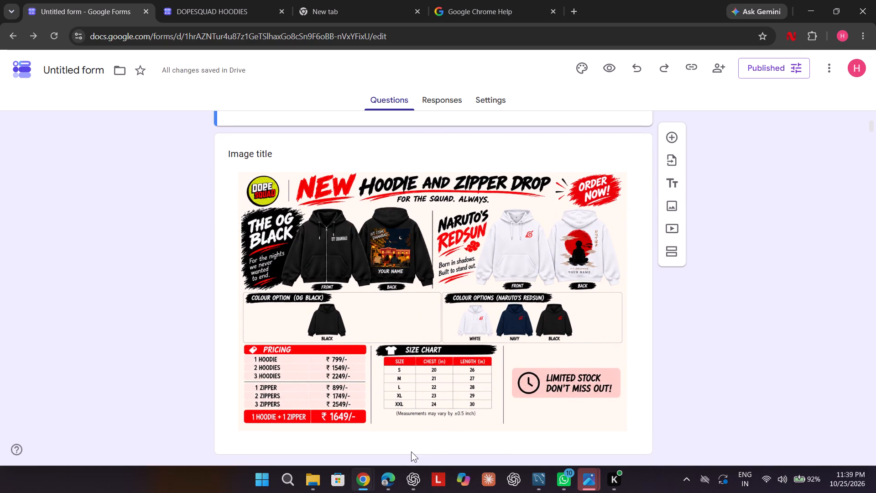
scroll(522, 308, "down", 5)
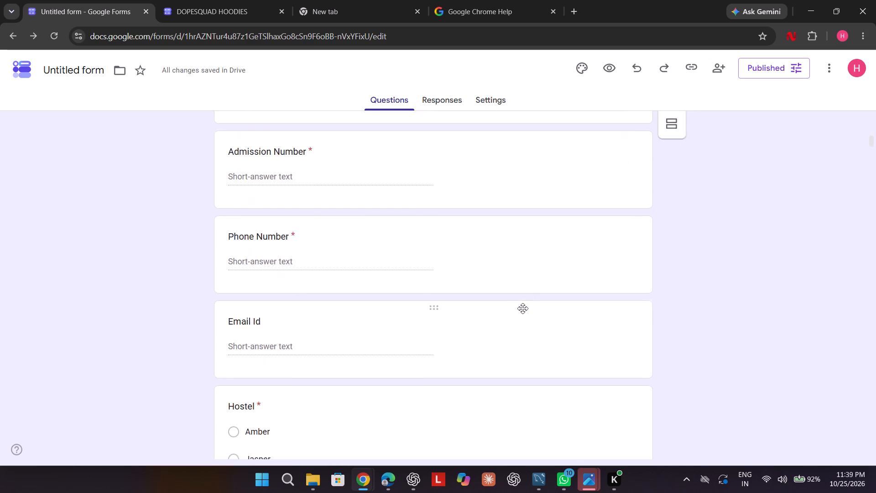
scroll(522, 308, "down", 6)
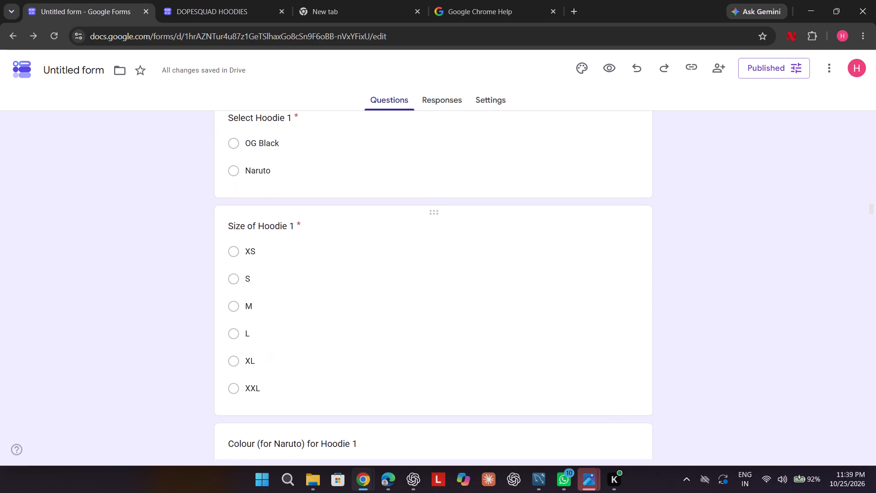
Make the "Colour (for Naruto Red Sun)" question in section 2 optional.
scroll(522, 308, "up", 1)
scroll(482, 285, "up", 1)
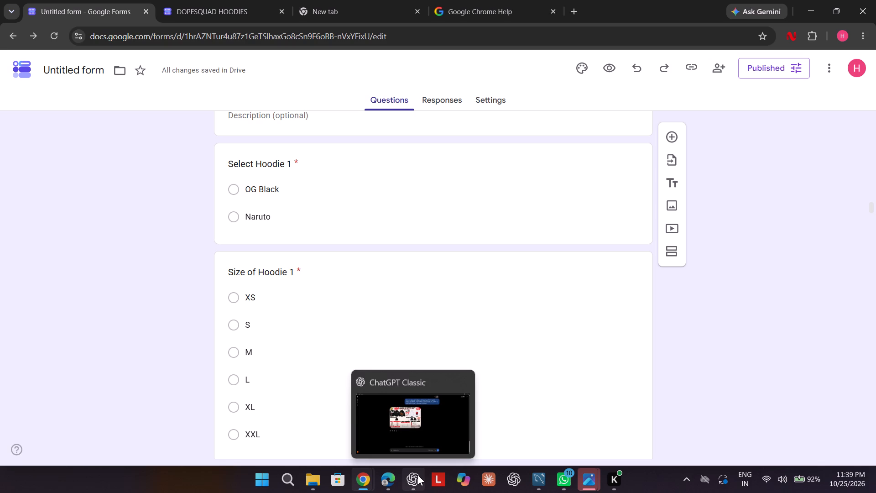
scroll(775, 318, "up", 3)
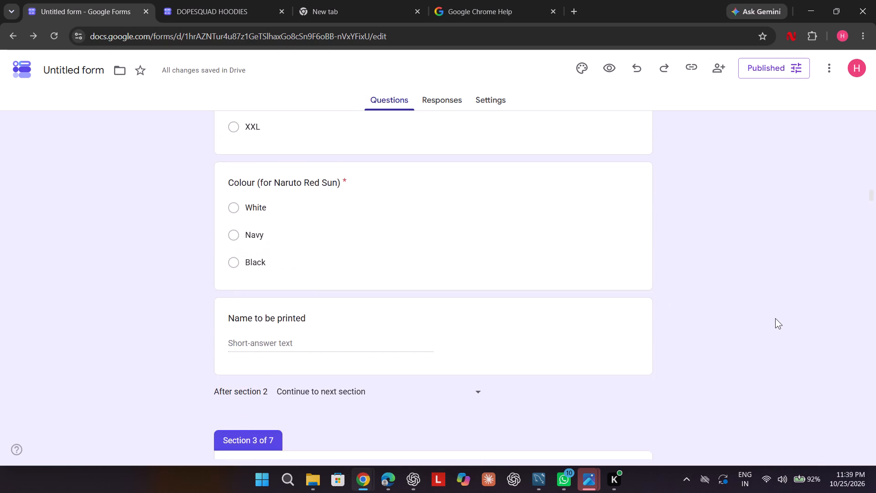
scroll(775, 318, "up", 4)
scroll(775, 318, "down", 2)
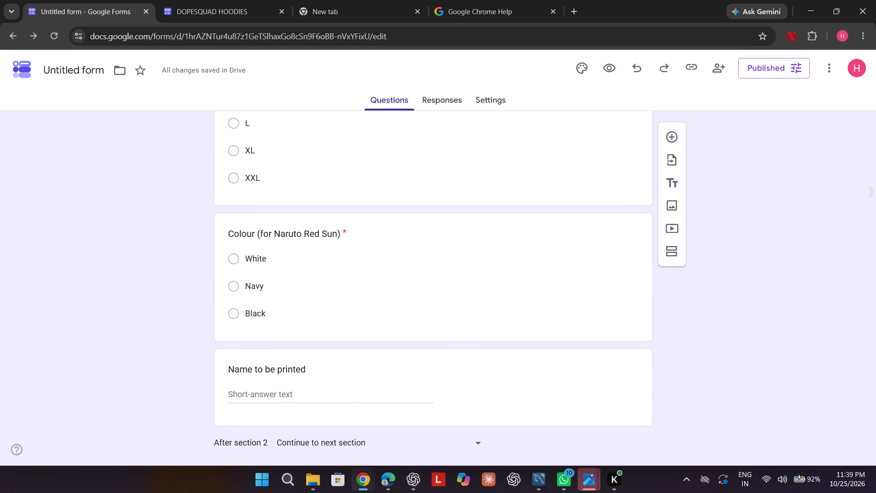
left_click(600, 311)
left_click(598, 408)
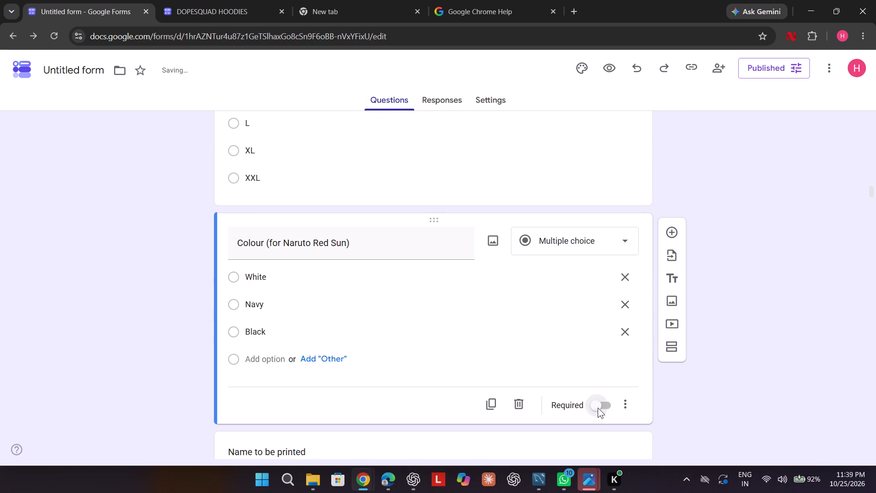
left_click(747, 321)
Review the end of section 1, including the Select type options, and the questions in section 2.
scroll(747, 321, "up", 3)
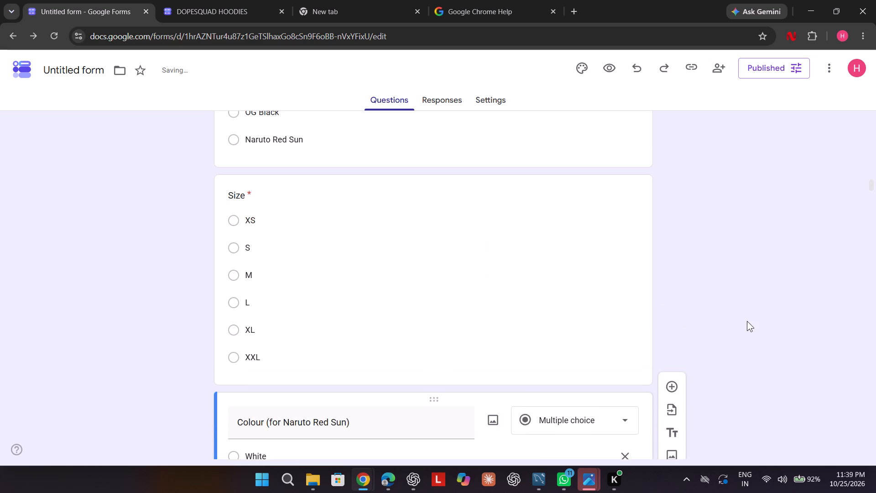
scroll(747, 321, "up", 6)
scroll(747, 321, "down", 1)
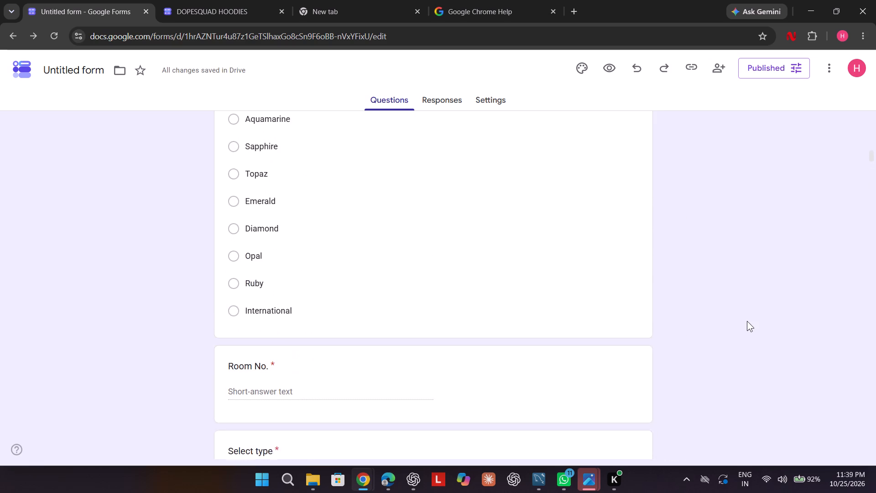
scroll(747, 321, "down", 2)
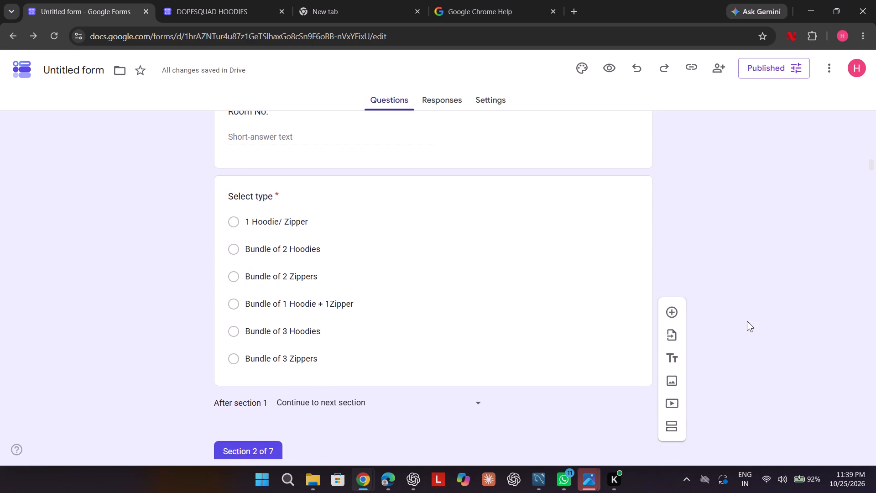
scroll(747, 321, "down", 2)
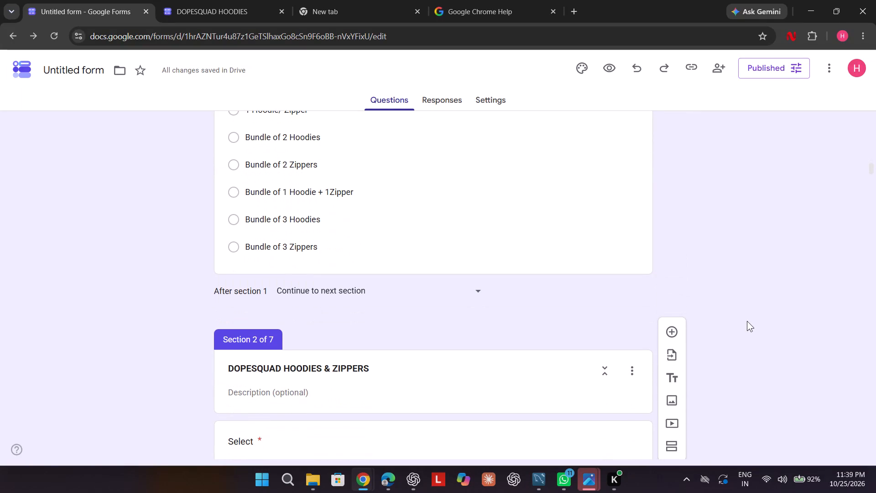
scroll(747, 321, "down", 4)
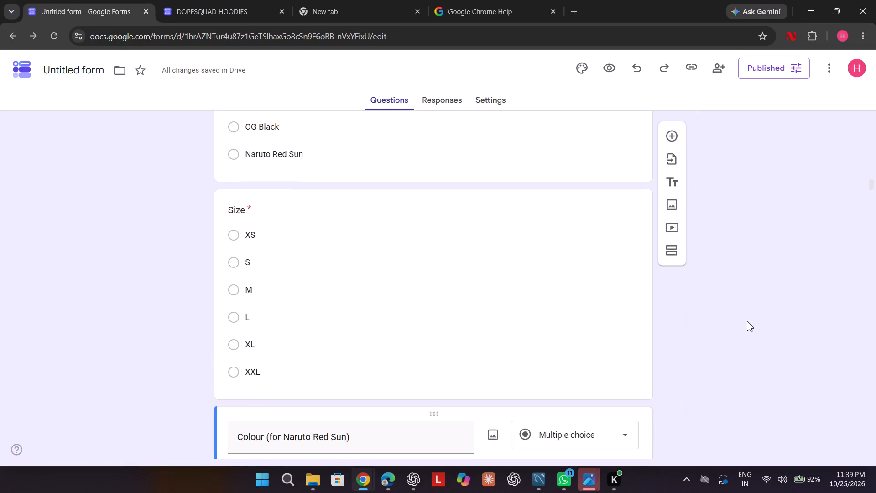
Examine the Hoodie 1 questions in section 3 and check the required setting of "Colour (for Naruto) for Hoodie 1".
scroll(747, 321, "down", 5)
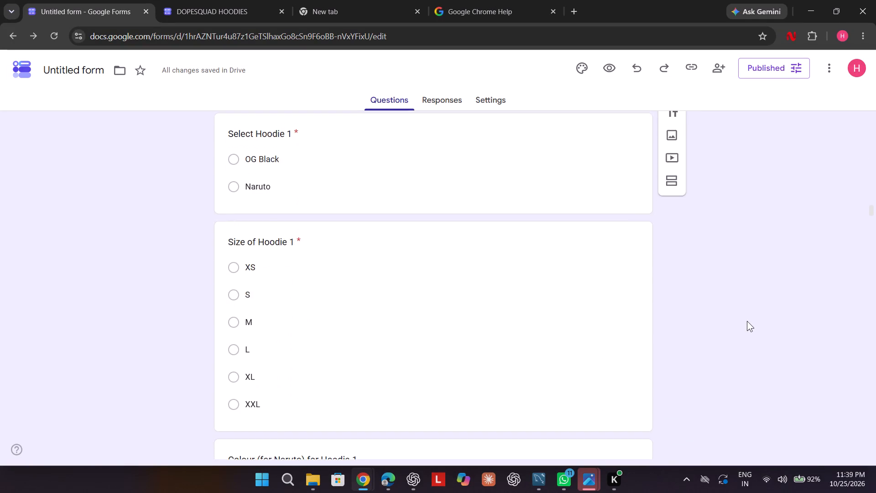
scroll(747, 321, "down", 5)
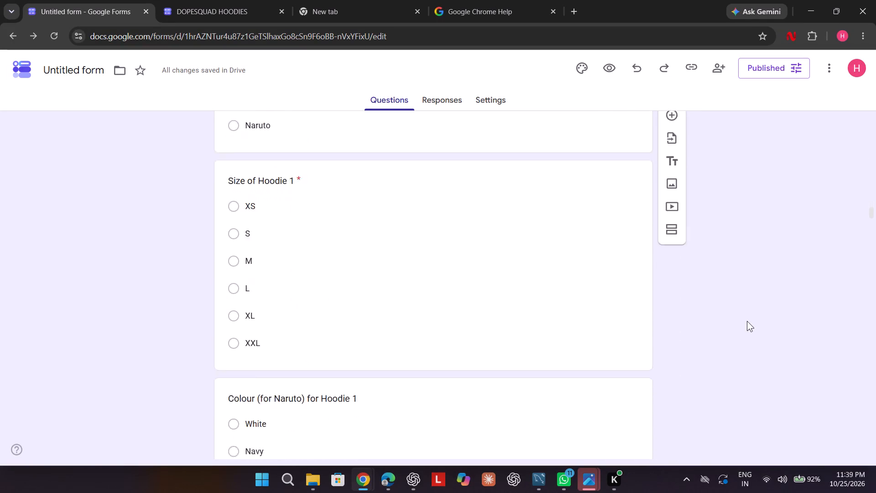
scroll(747, 321, "down", 2)
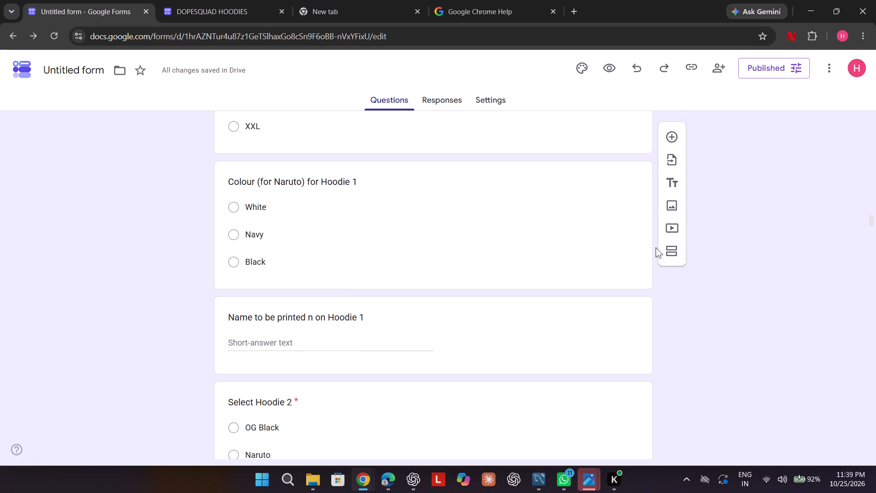
left_click(604, 220)
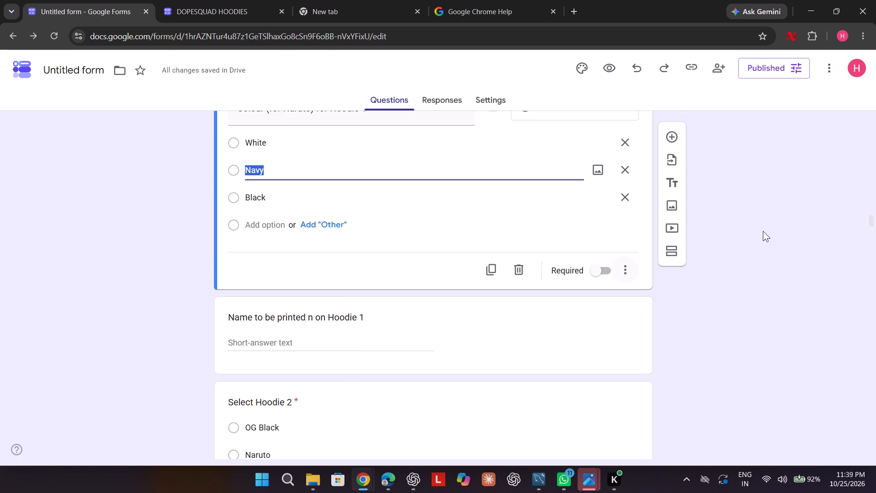
scroll(602, 309, "up", 3)
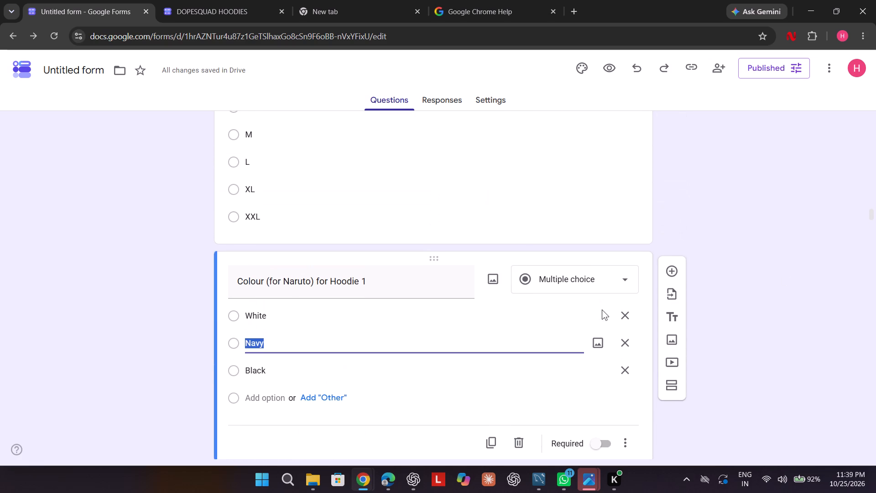
scroll(602, 309, "up", 1)
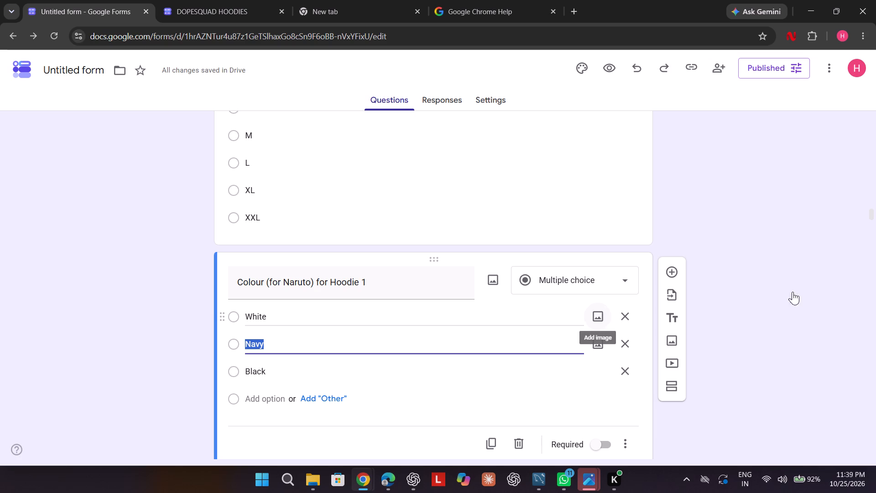
left_click(793, 291)
scroll(793, 291, "down", 1)
scroll(793, 291, "up", 1)
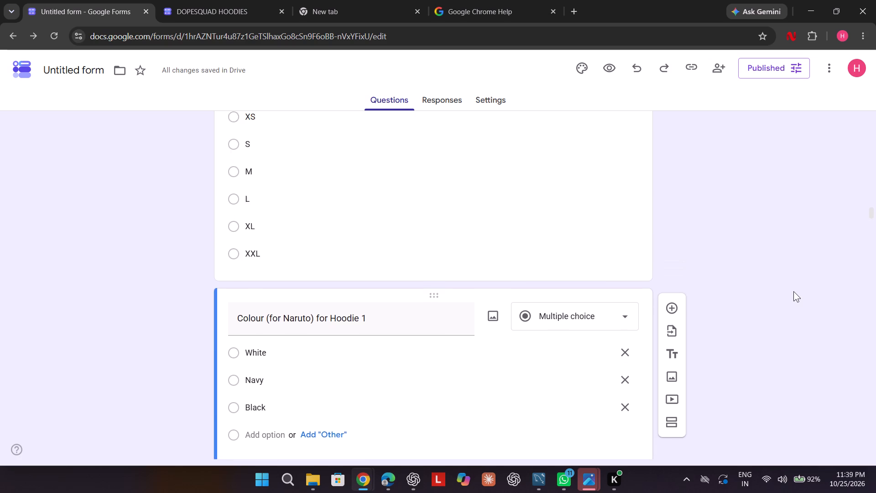
Examine the end of section 3, section 4 and the start of section 5, checking whether the Zipper 1 colour question is required.
scroll(793, 291, "down", 3)
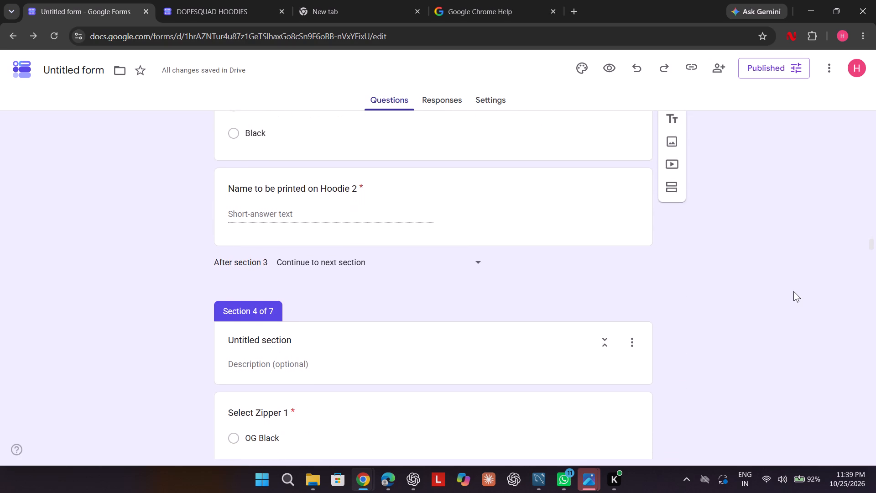
scroll(793, 291, "down", 2)
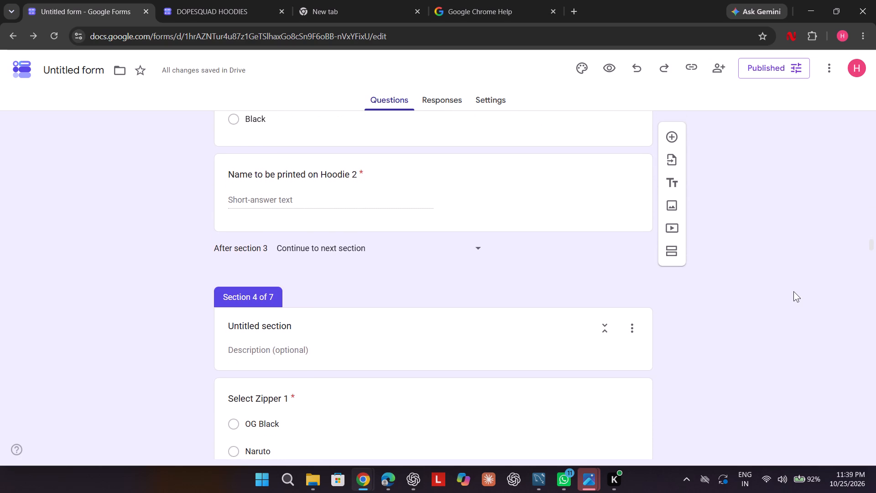
scroll(793, 291, "down", 2)
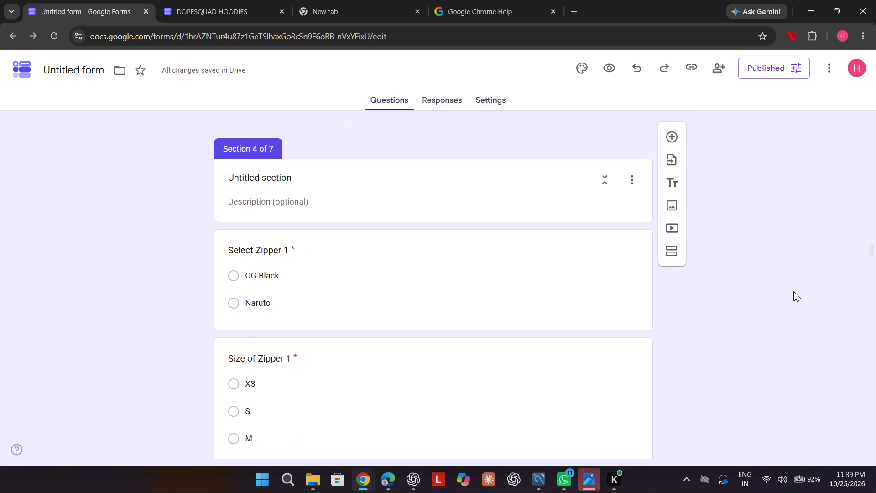
scroll(793, 291, "left", 1)
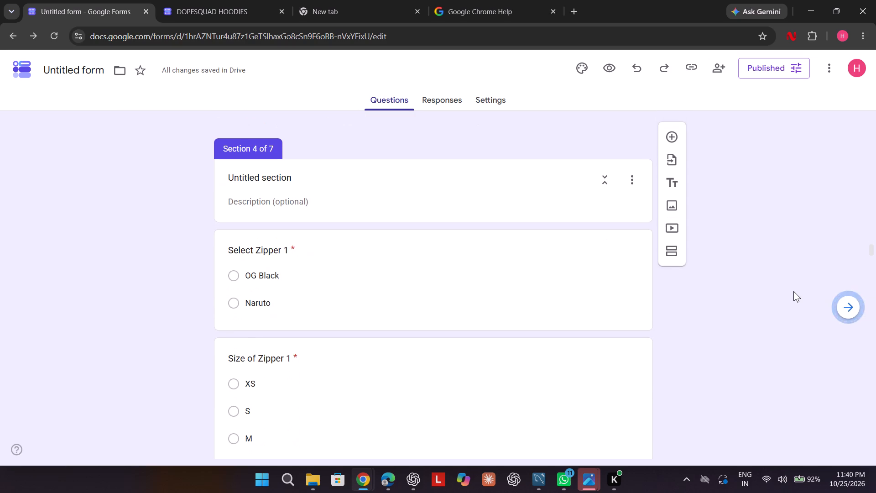
scroll(793, 291, "left", 1)
scroll(793, 291, "down", 5)
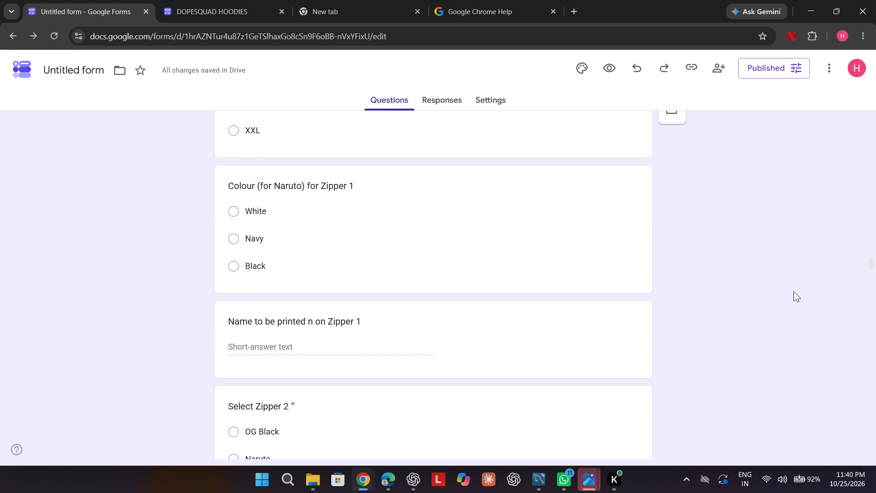
left_click(579, 246)
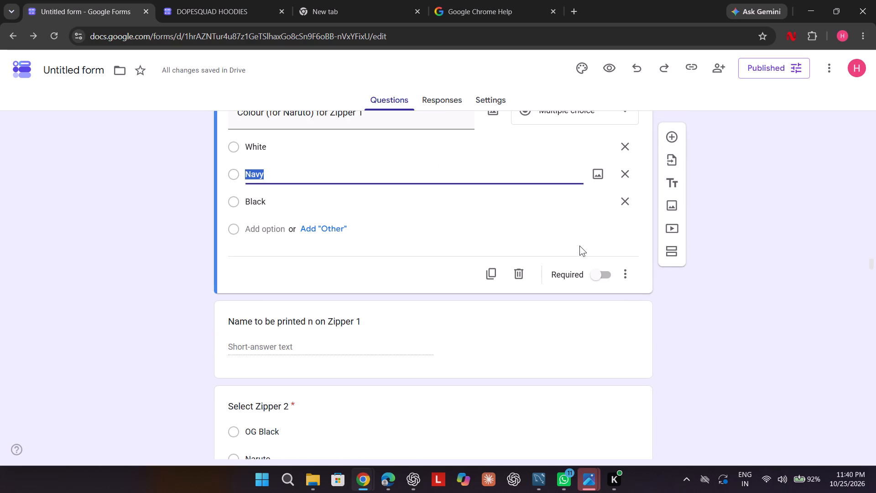
scroll(630, 354, "down", 3)
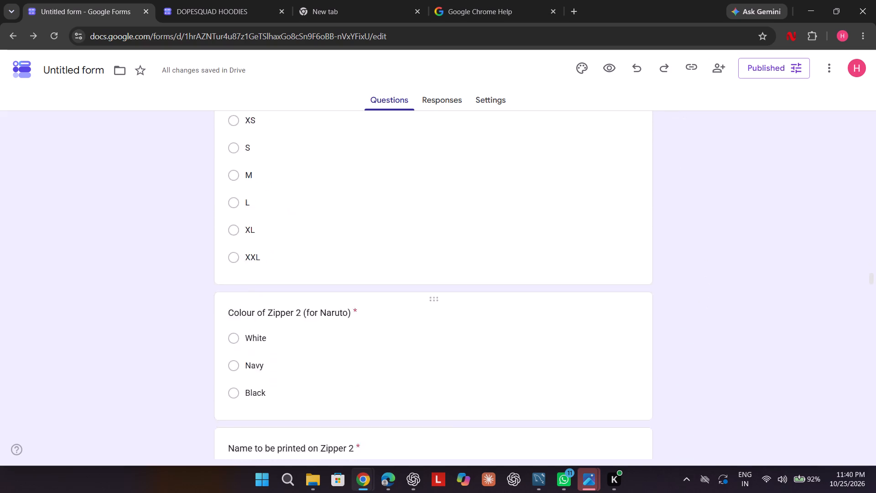
scroll(630, 354, "down", 3)
scroll(630, 354, "up", 2)
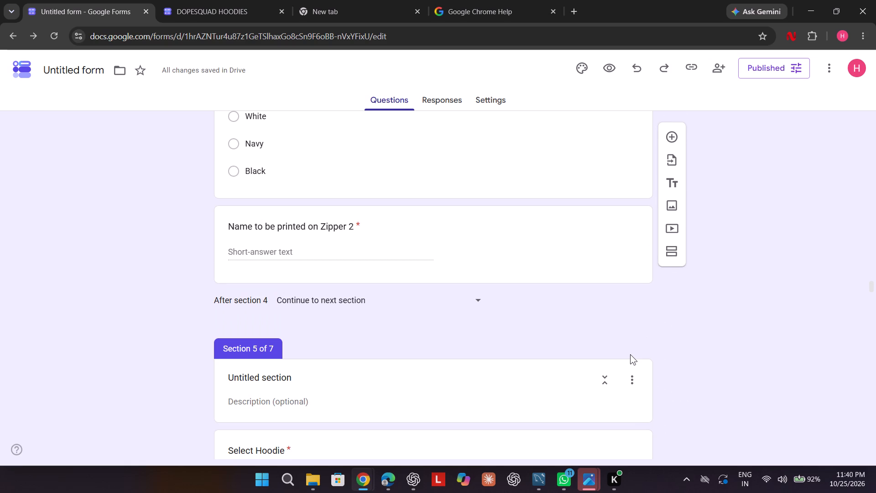
Check which section each option of the Select type question in section 1 leads to, and return to the form's header.
scroll(630, 354, "up", 18)
scroll(630, 354, "down", 2)
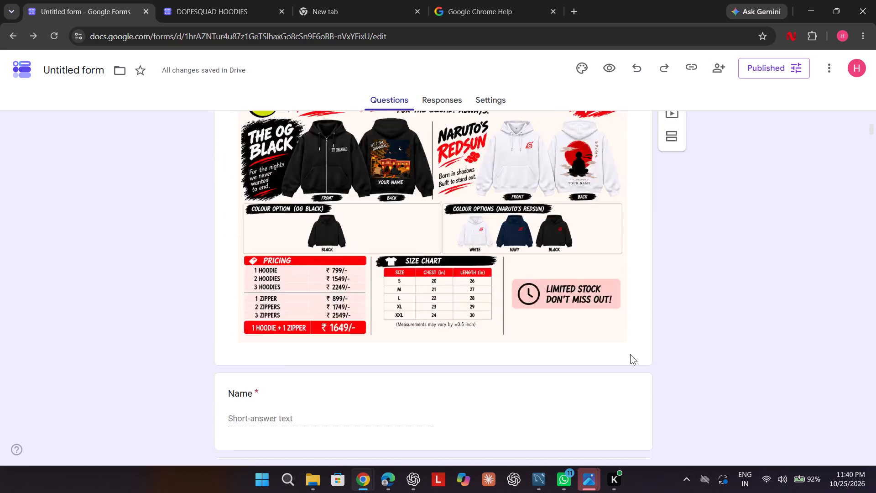
scroll(630, 354, "down", 8)
scroll(630, 354, "up", 1)
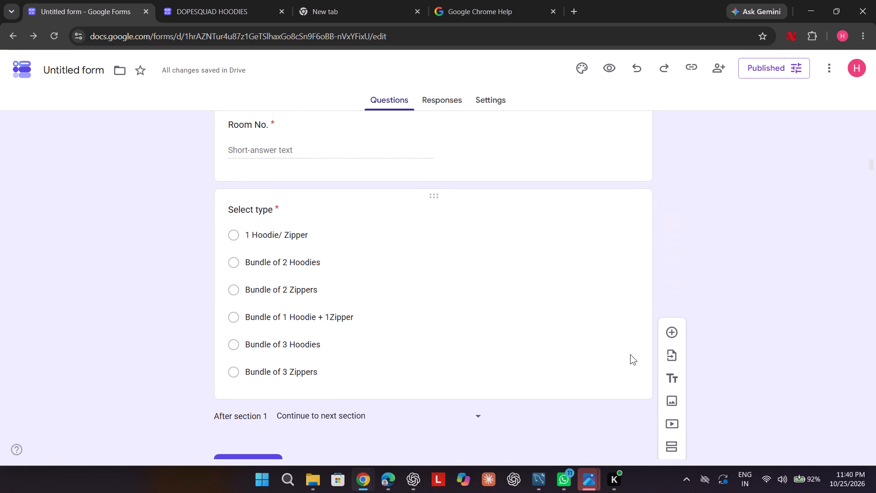
scroll(540, 345, "down", 1)
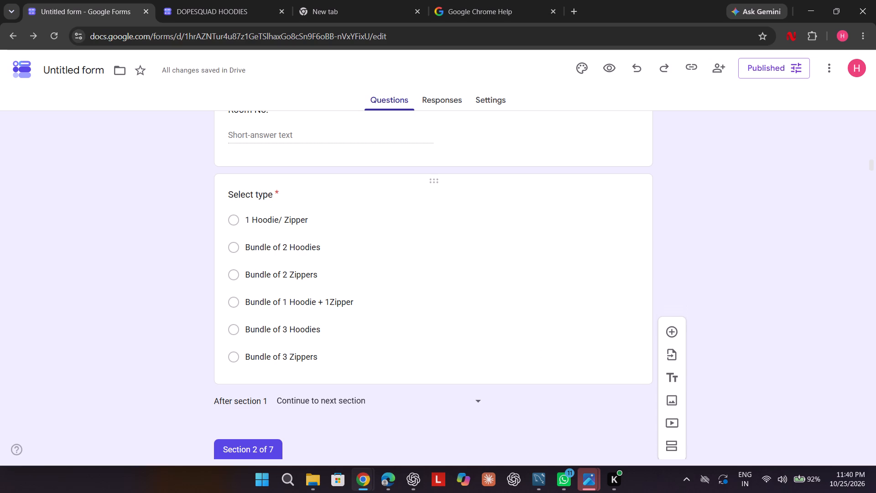
left_click(522, 225)
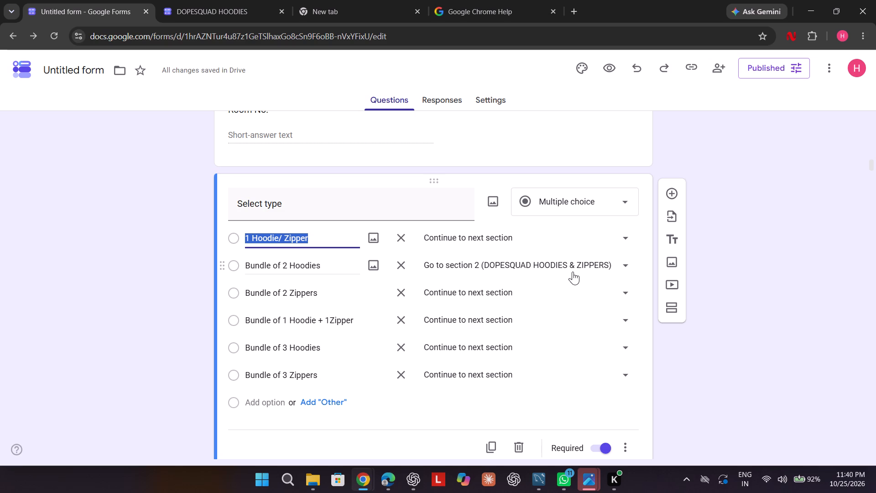
scroll(572, 272, "up", 2)
left_click(731, 237)
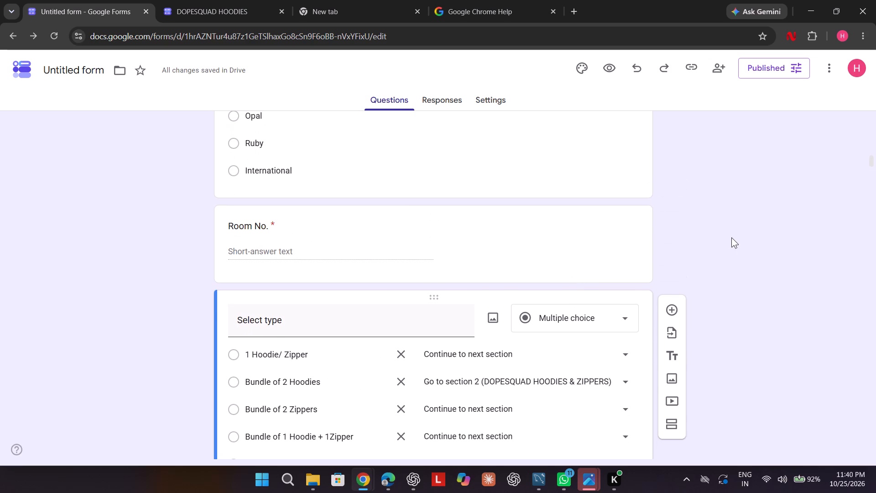
scroll(731, 237, "up", 19)
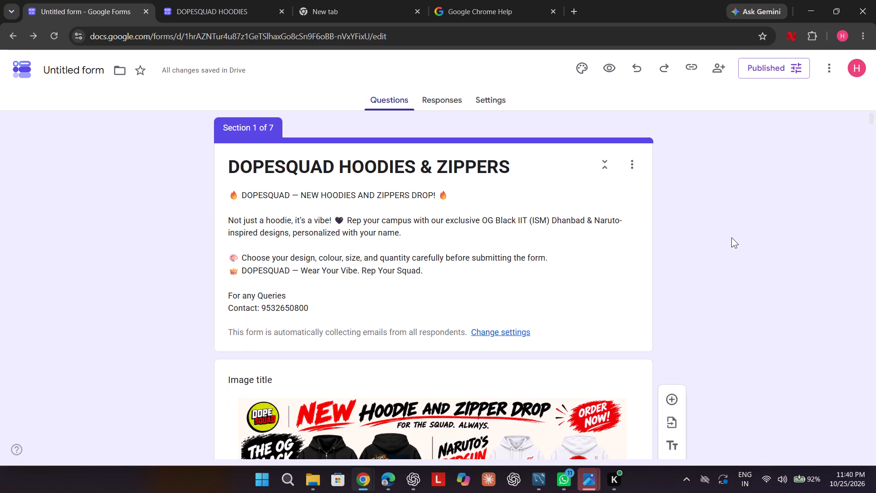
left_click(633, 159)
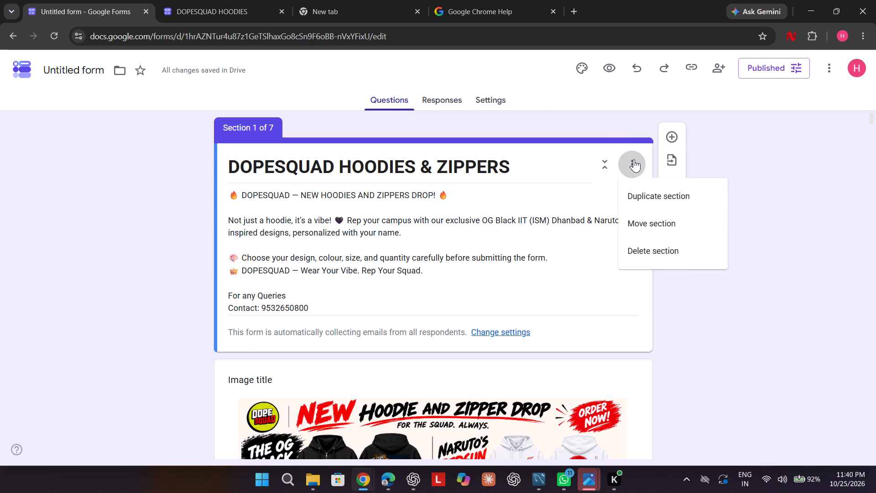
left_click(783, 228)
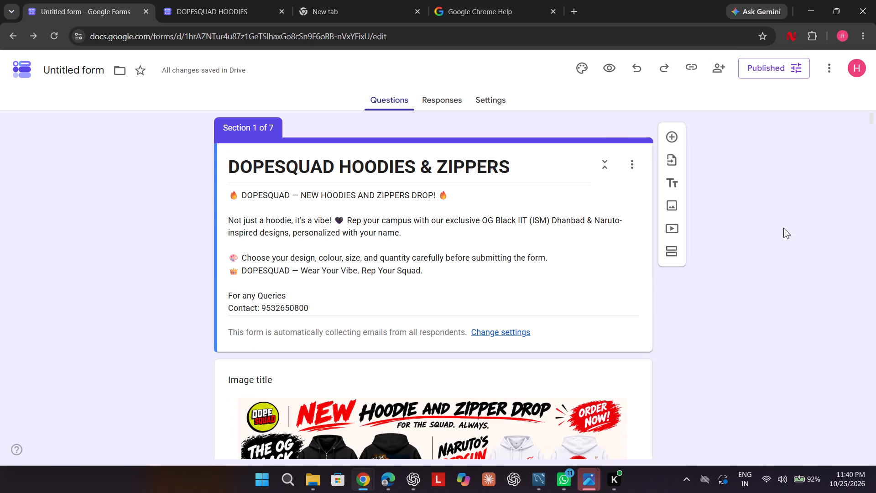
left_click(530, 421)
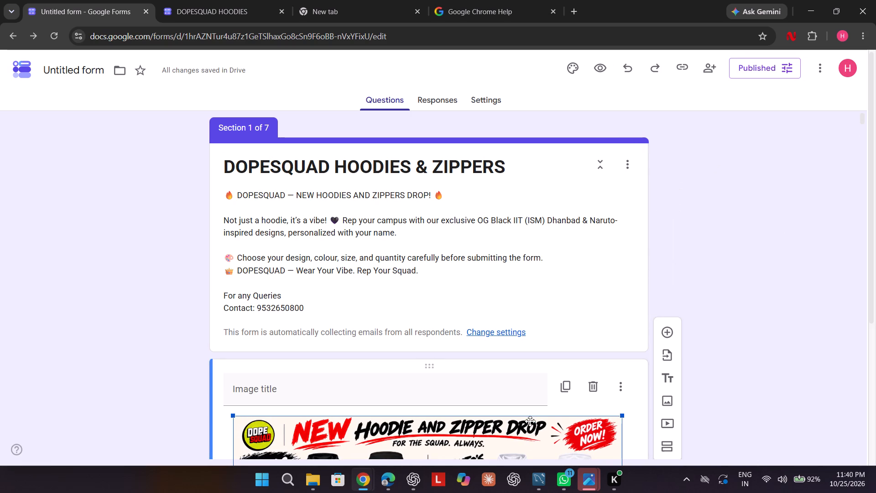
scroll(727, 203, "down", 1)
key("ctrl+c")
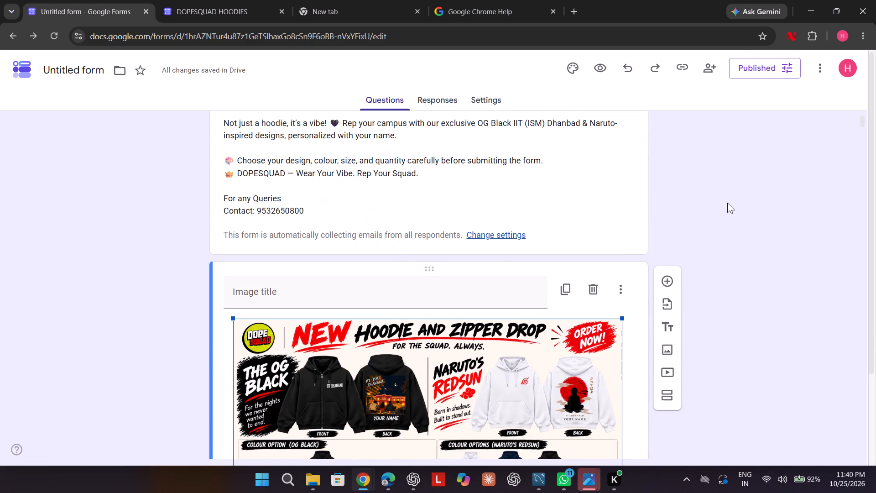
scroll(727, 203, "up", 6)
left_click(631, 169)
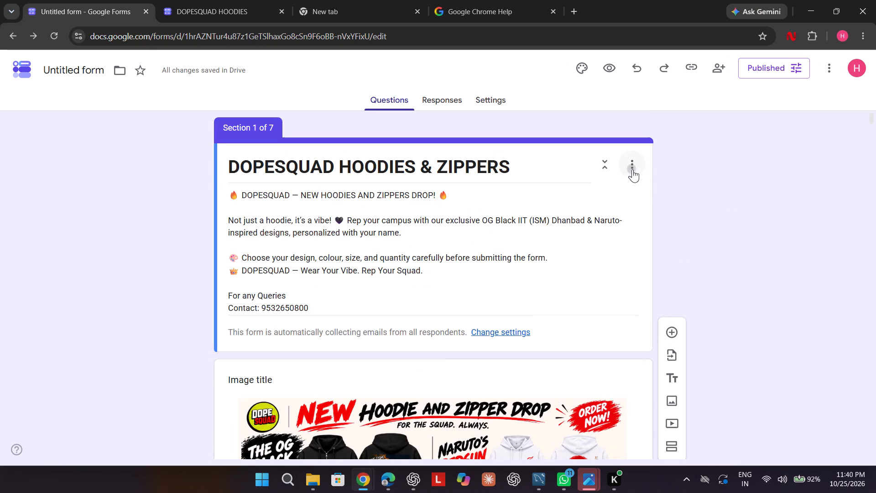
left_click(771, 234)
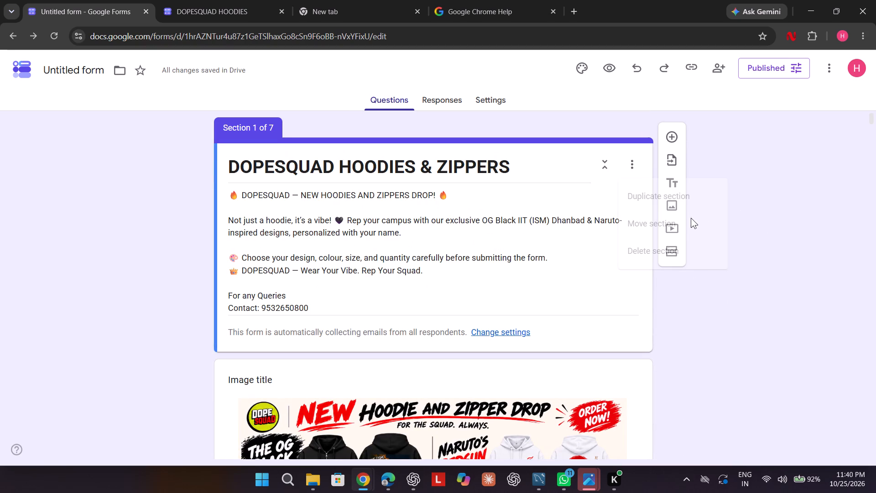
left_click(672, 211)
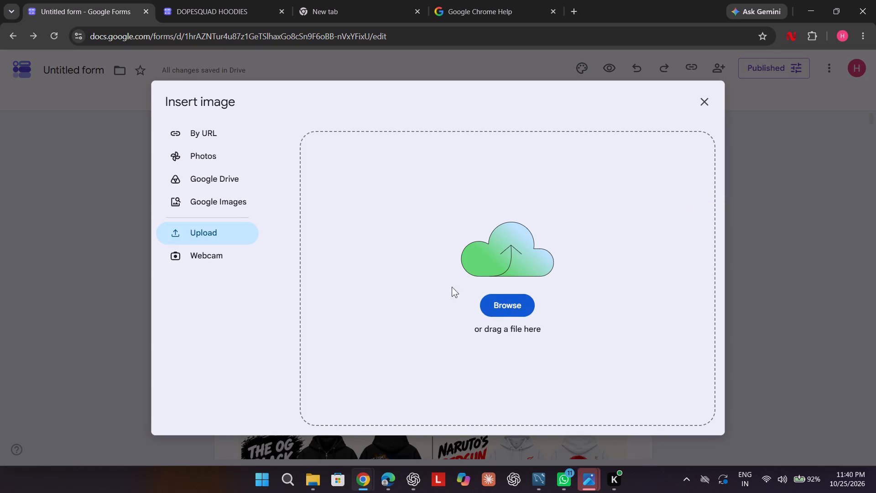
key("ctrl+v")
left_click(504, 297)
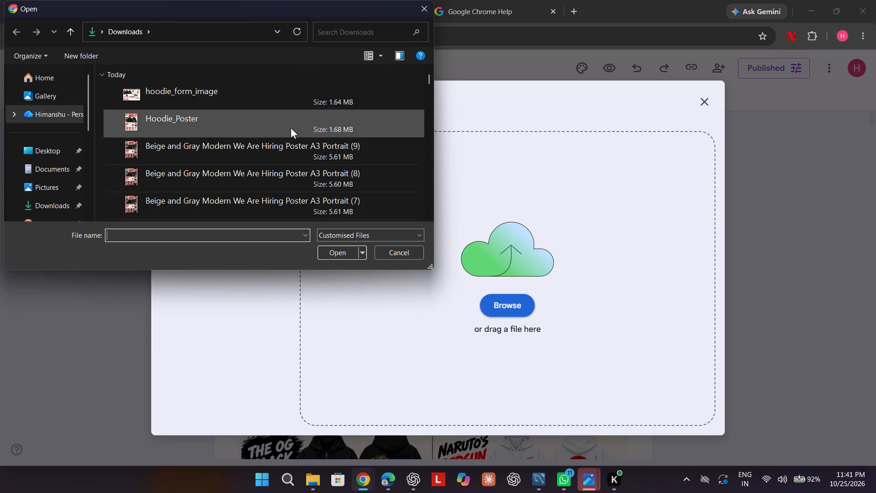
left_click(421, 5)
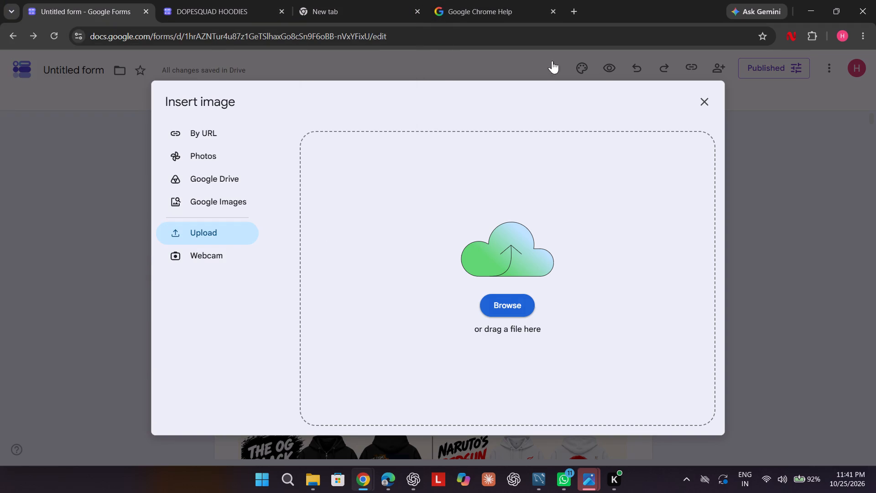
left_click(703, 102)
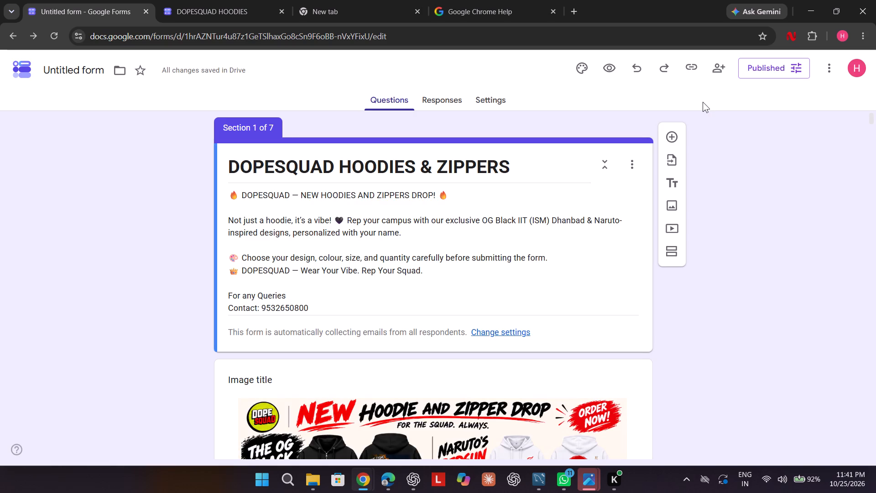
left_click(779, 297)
Make the Email Id question in section 1 required.
scroll(779, 297, "down", 2)
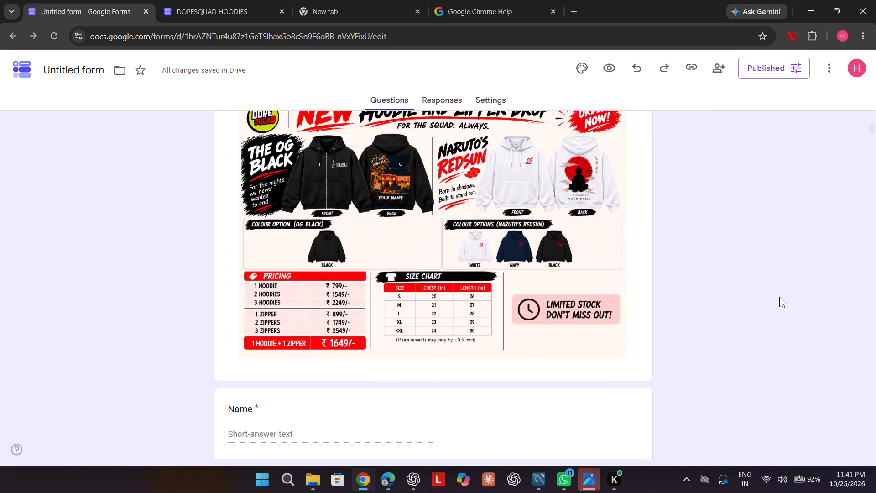
scroll(779, 297, "down", 5)
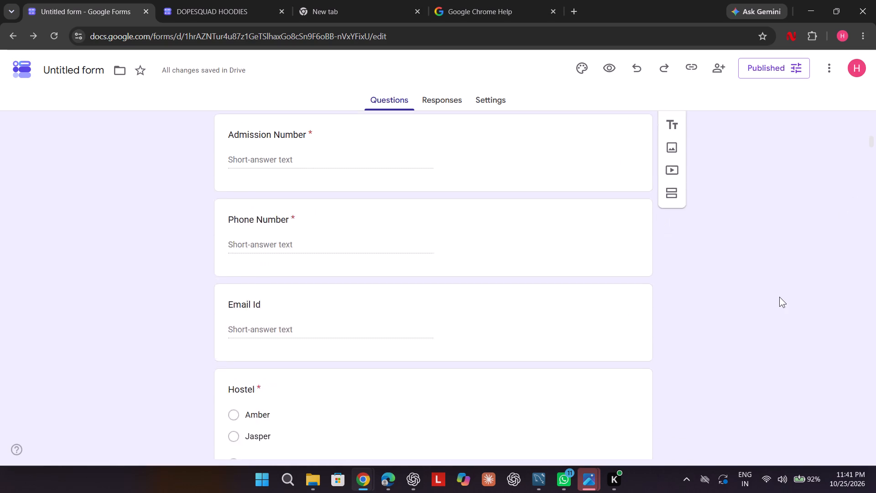
scroll(779, 297, "down", 2)
left_click(435, 274)
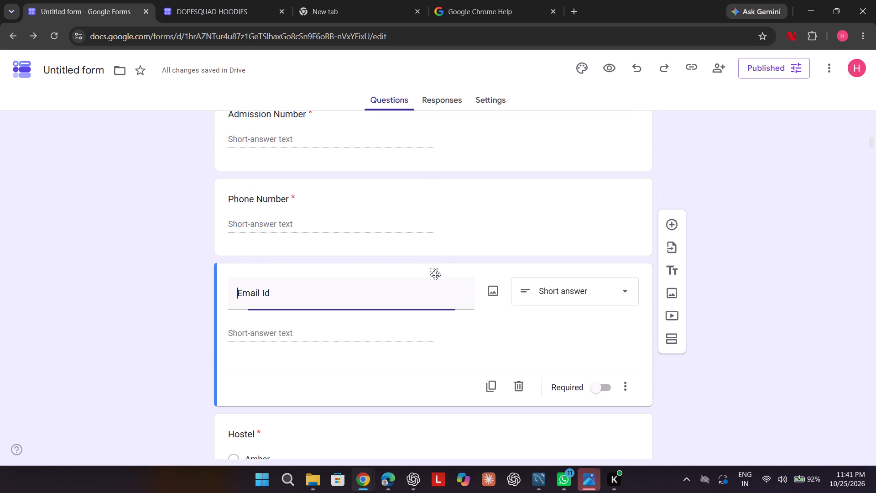
left_click(600, 400)
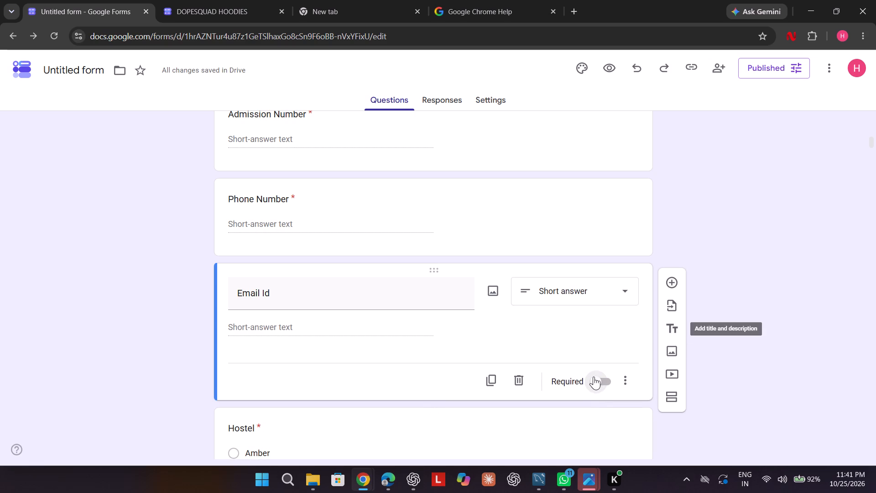
left_click(594, 380)
left_click(756, 317)
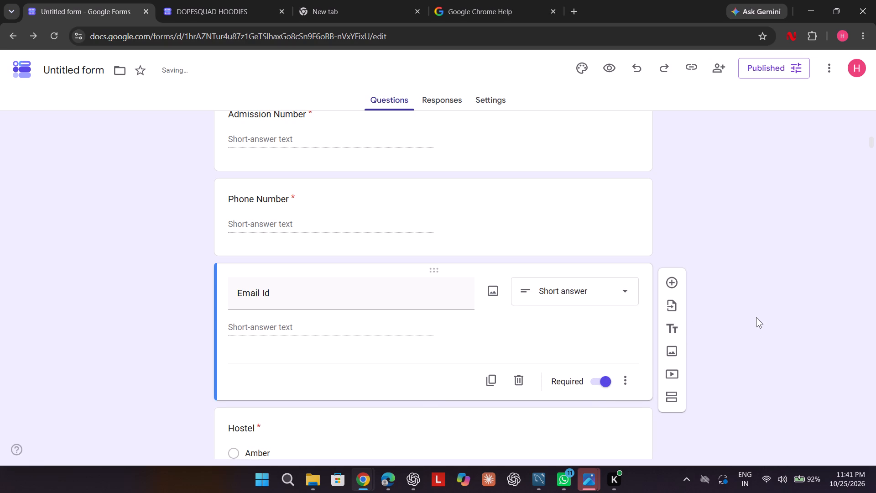
In the Select type question at the end of section 1, route the "1 Hoodie/ Zipper" option to section 1 (DOPESQUAD HOODIES & ZIPPERS).
scroll(756, 317, "down", 2)
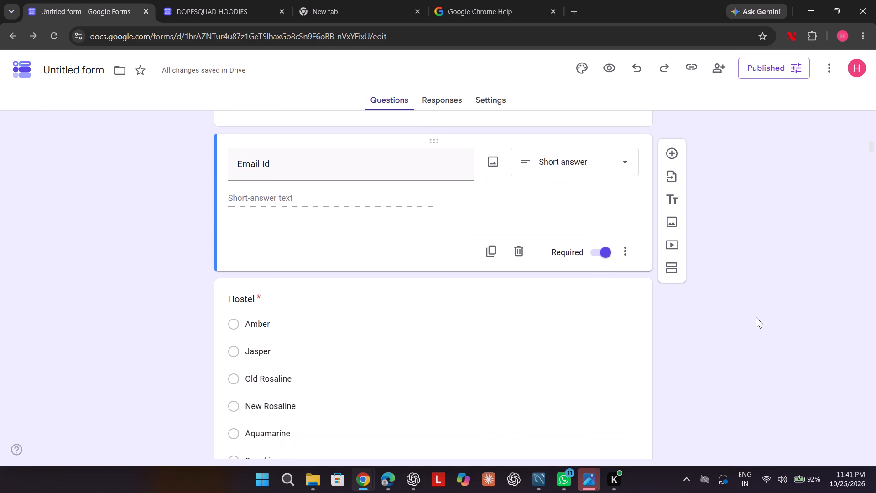
scroll(756, 317, "down", 6)
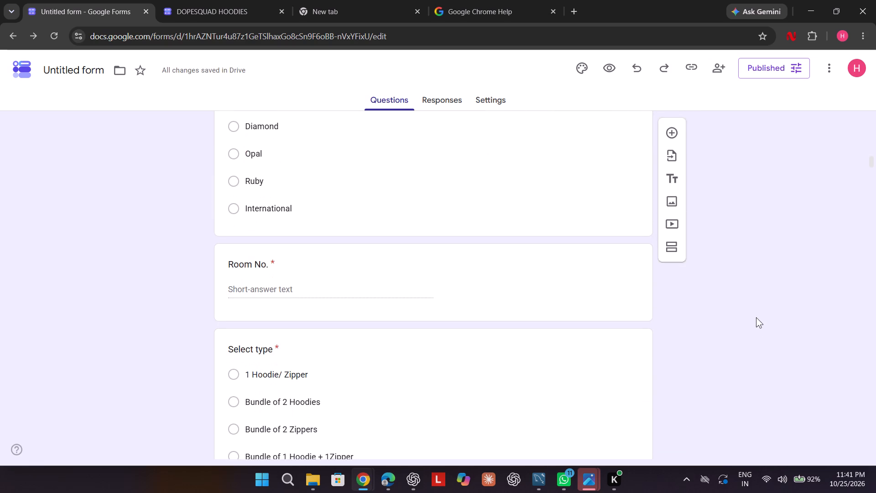
scroll(756, 317, "down", 3)
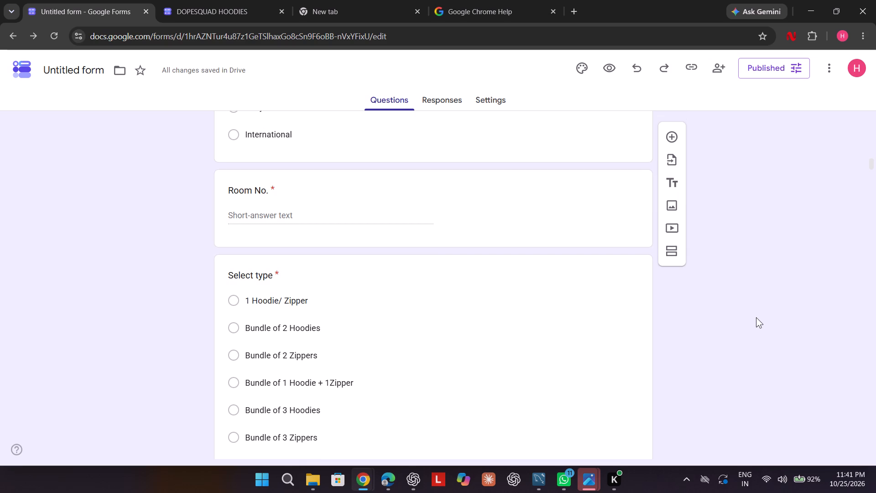
scroll(756, 317, "down", 2)
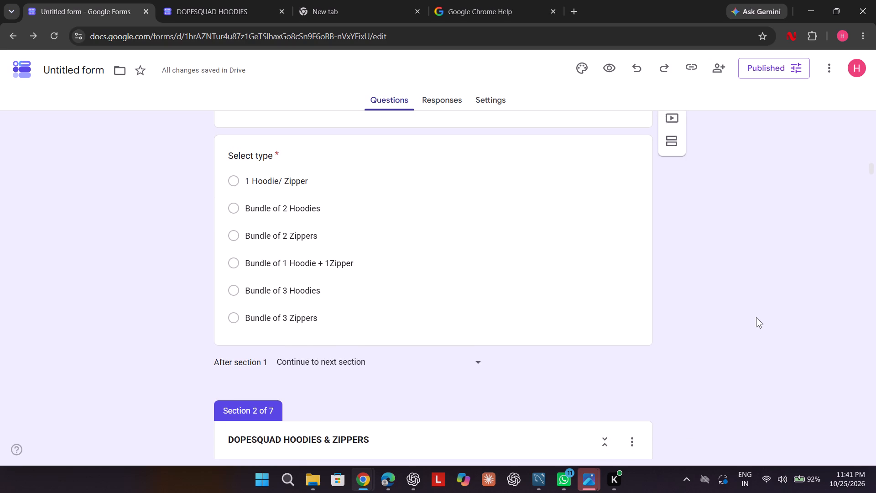
scroll(756, 317, "down", 1)
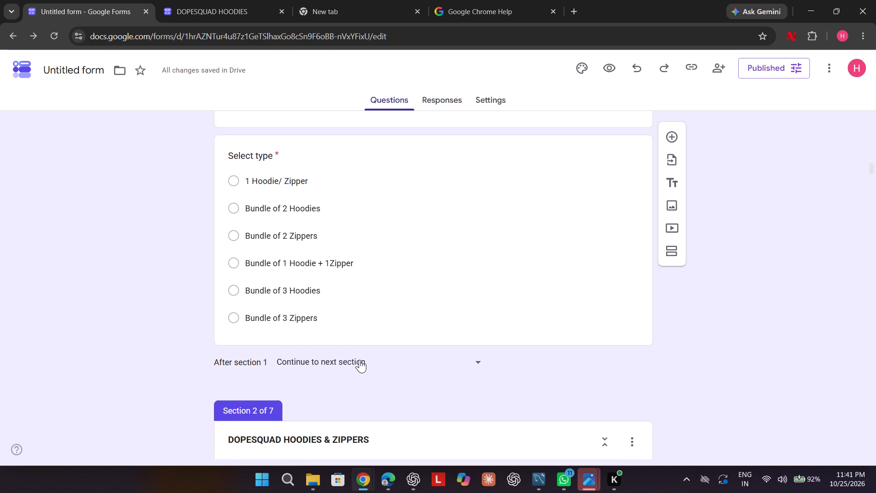
scroll(495, 364, "down", 1)
scroll(562, 291, "up", 2)
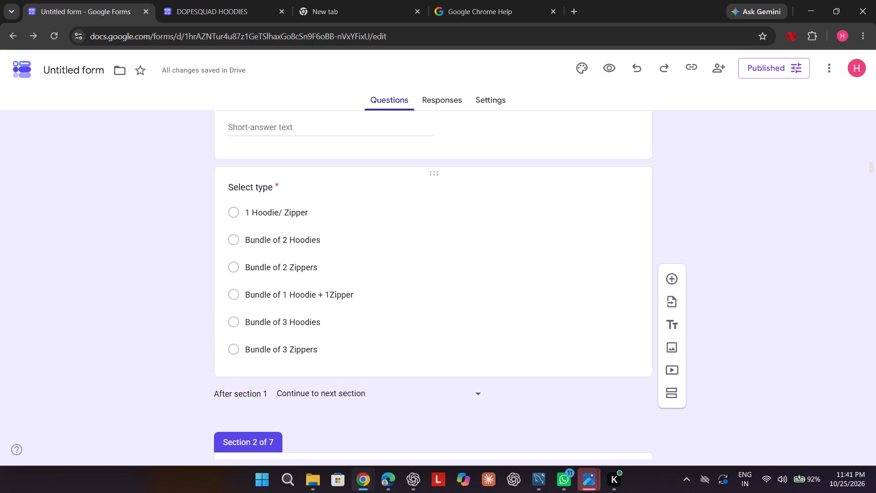
left_click(481, 232)
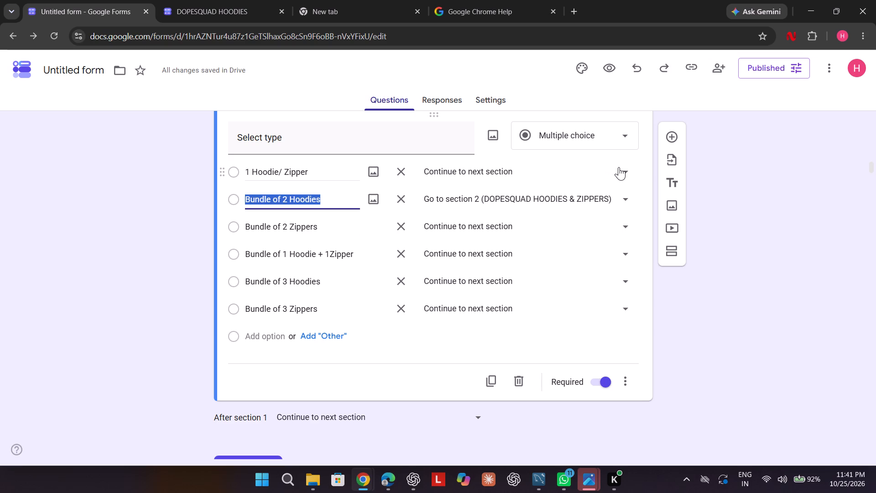
left_click(618, 167)
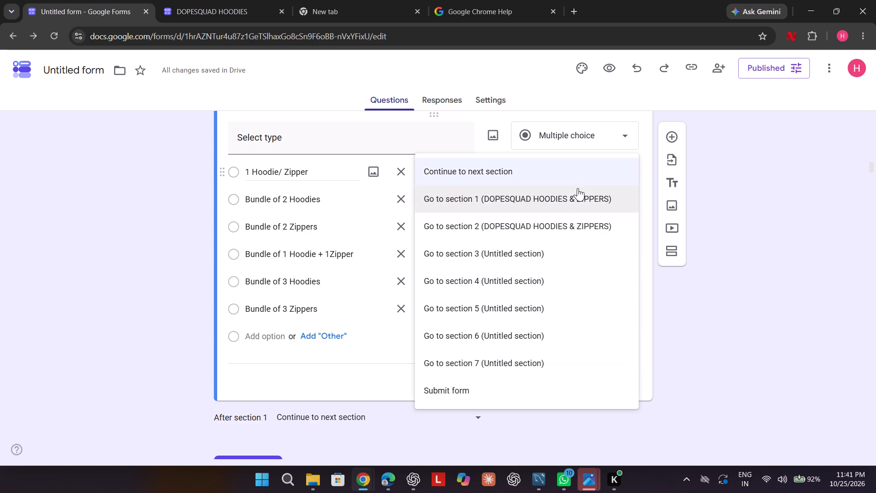
left_click(563, 200)
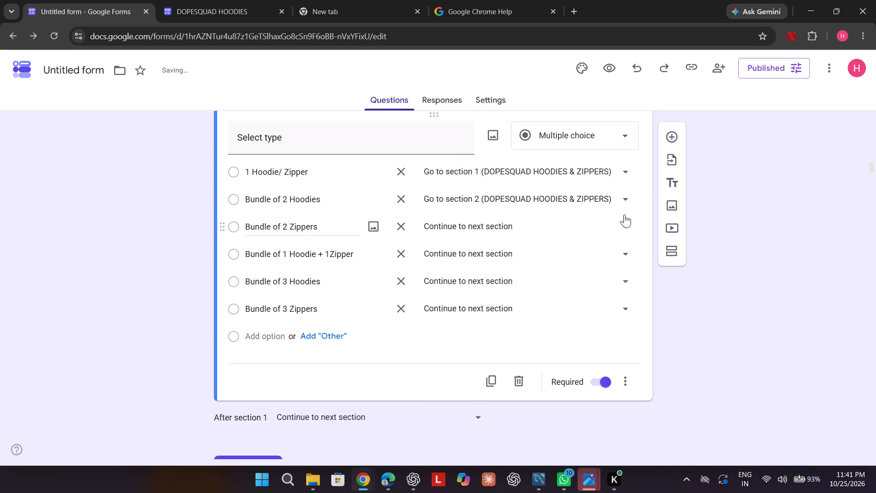
Route the "Bundle of 2 Zippers" option to section 3 and the "Bundle of 1 Hoodie + 1Zipper" option to section 4.
left_click(623, 219)
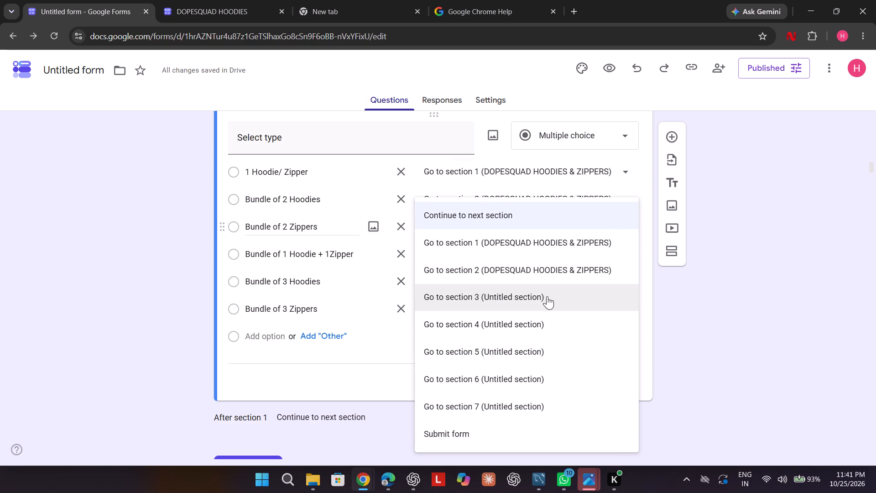
left_click(546, 296)
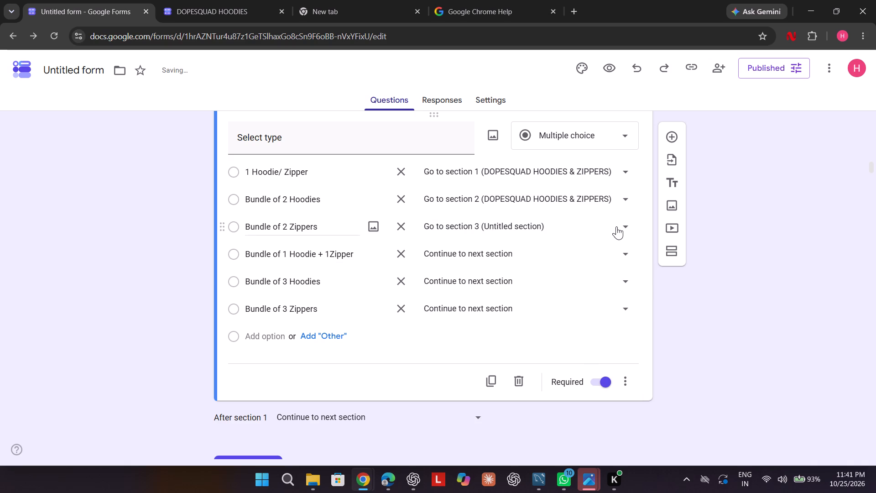
left_click(612, 194)
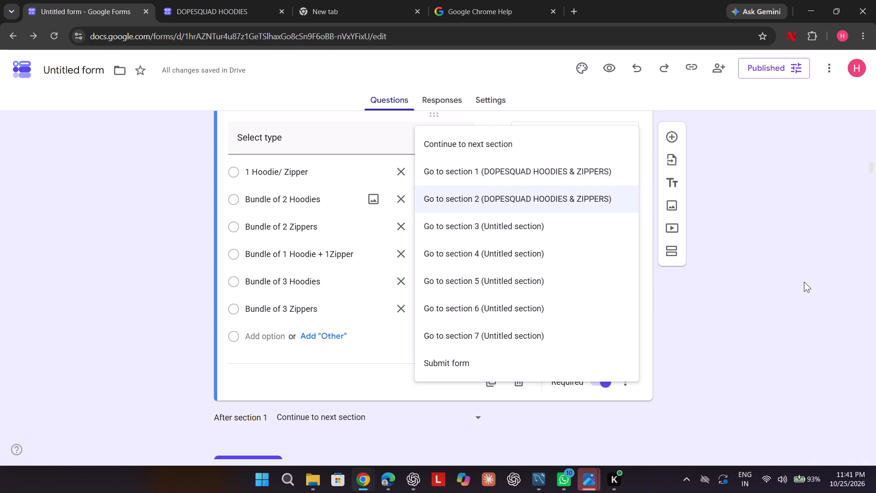
left_click(804, 282)
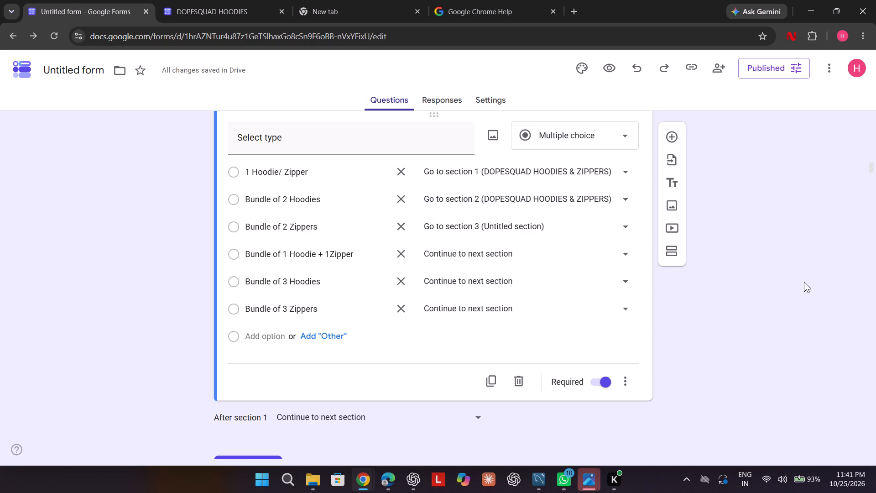
left_click(594, 257)
left_click(481, 328)
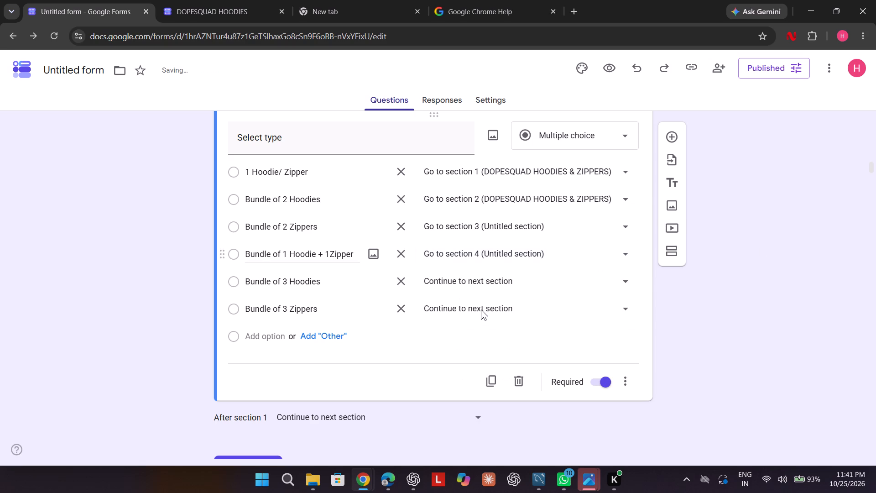
Route the "Bundle of 3 Hoodies" option to section 5 and the "Bundle of 3 Zippers" option to section 6.
left_click(488, 281)
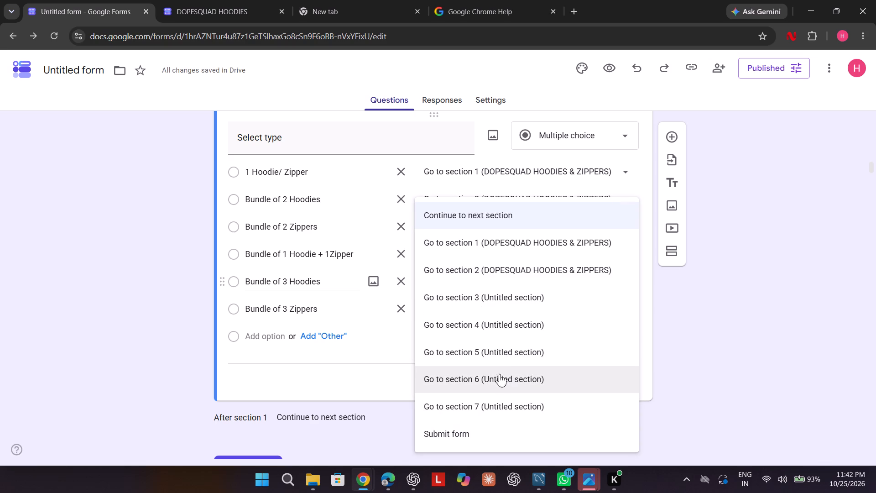
left_click(511, 351)
left_click(510, 308)
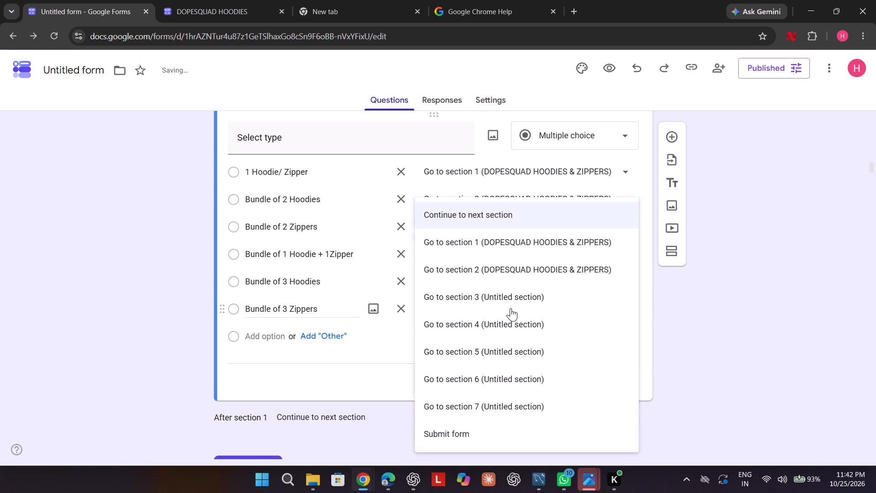
left_click(500, 375)
Examine sections 2 to 7 of the form to see which hoodie or zipper bundle each one covers.
scroll(765, 330, "down", 4)
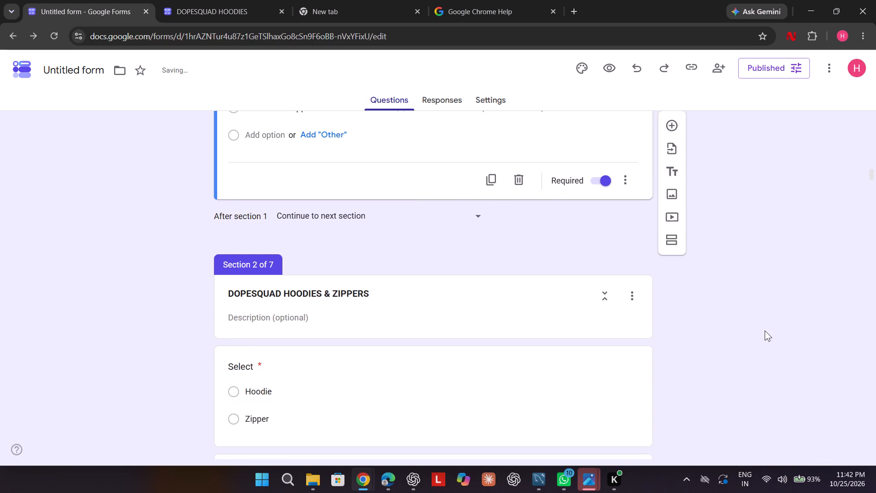
scroll(765, 330, "down", 17)
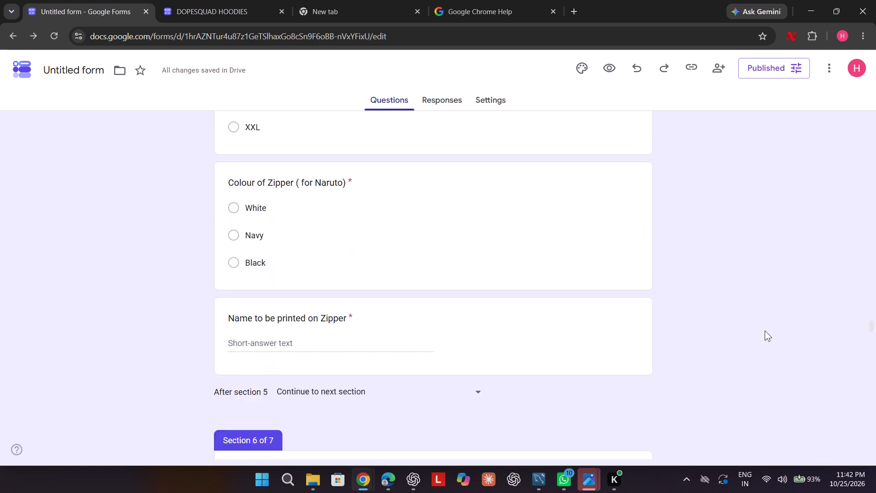
scroll(765, 330, "down", 10)
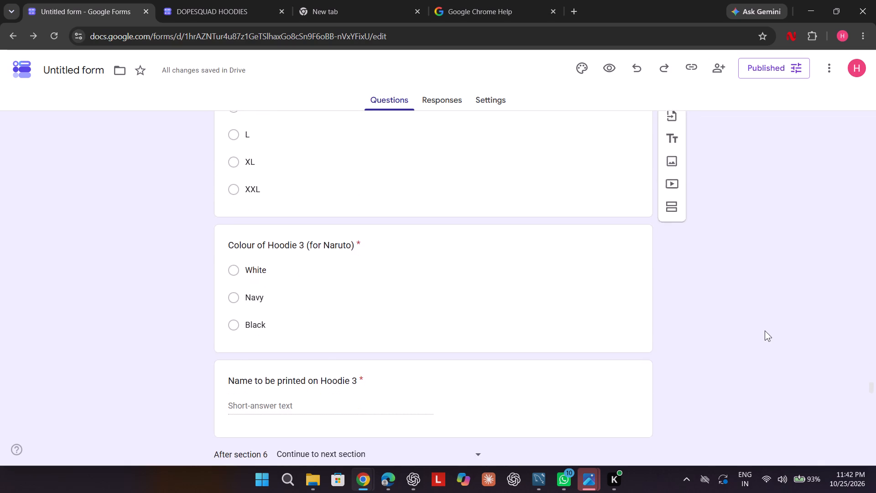
scroll(765, 330, "down", 9)
scroll(765, 330, "up", 1)
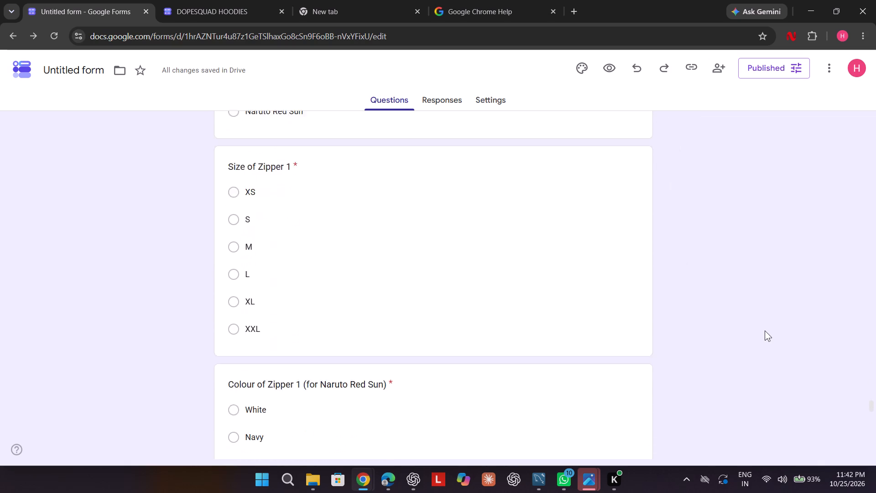
scroll(765, 330, "up", 1)
scroll(765, 330, "down", 8)
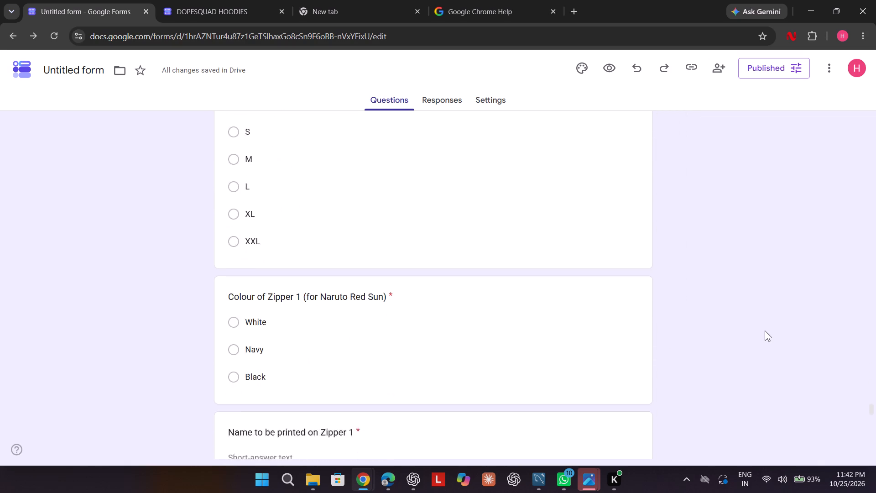
scroll(765, 330, "down", 10)
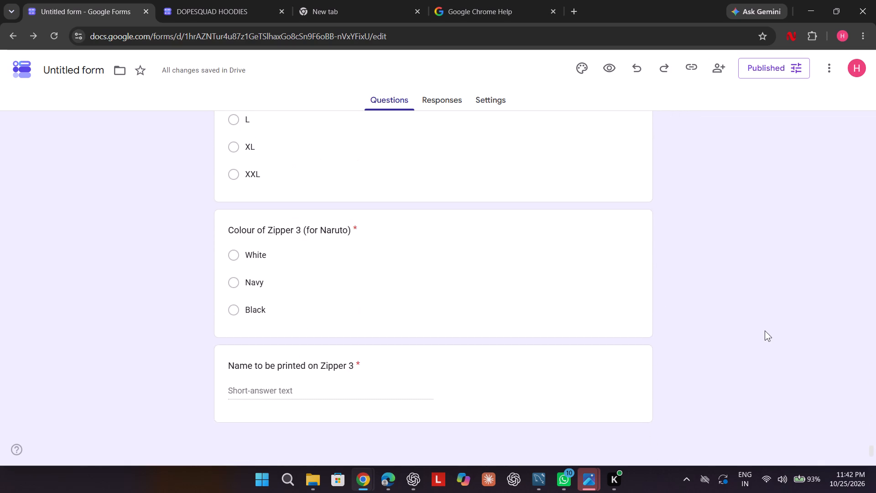
In the Select type question, route "1 Hoodie/ Zipper" to section 2 and "Bundle of 2 Hoodies" to section 3.
scroll(765, 330, "up", 18)
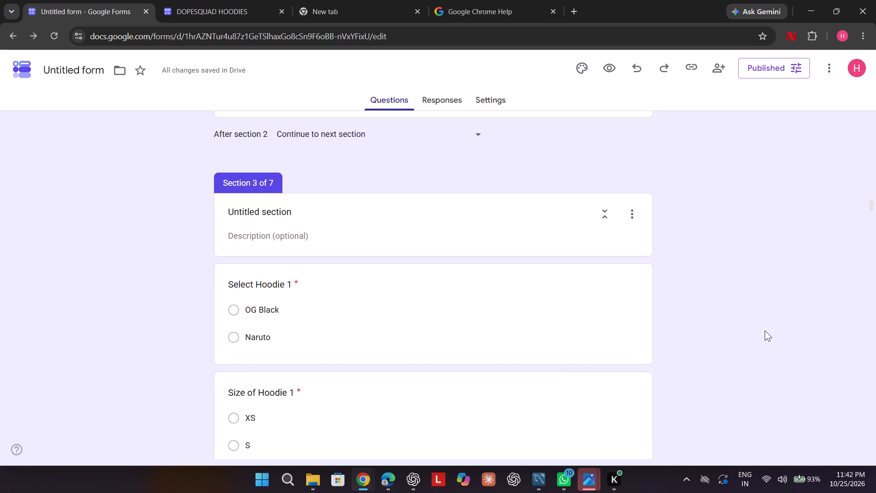
scroll(765, 330, "up", 3)
scroll(765, 330, "right", 1)
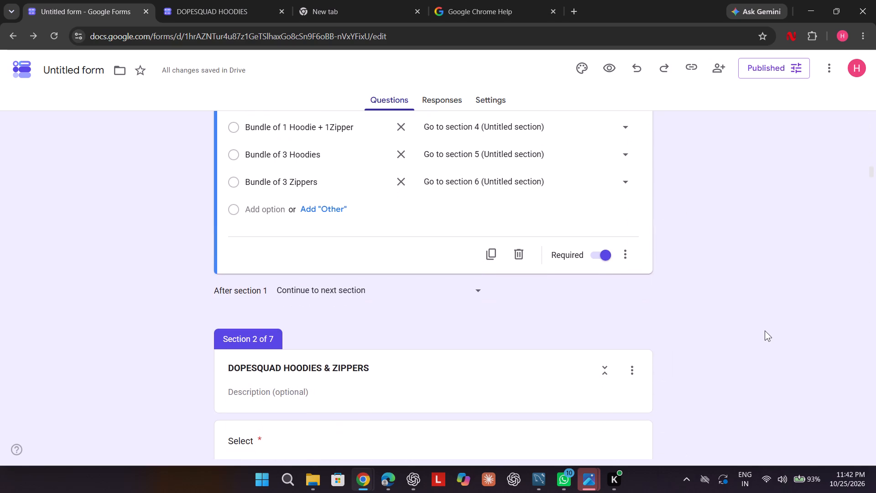
scroll(765, 330, "up", 2)
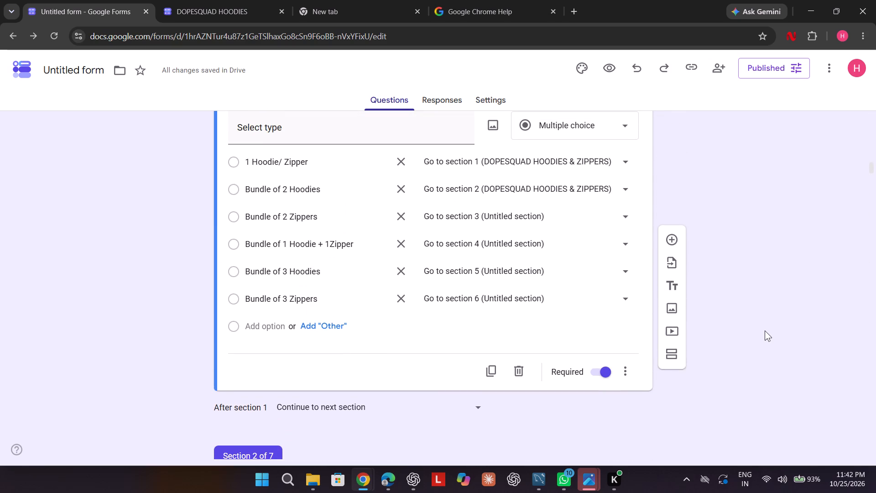
left_click(619, 157)
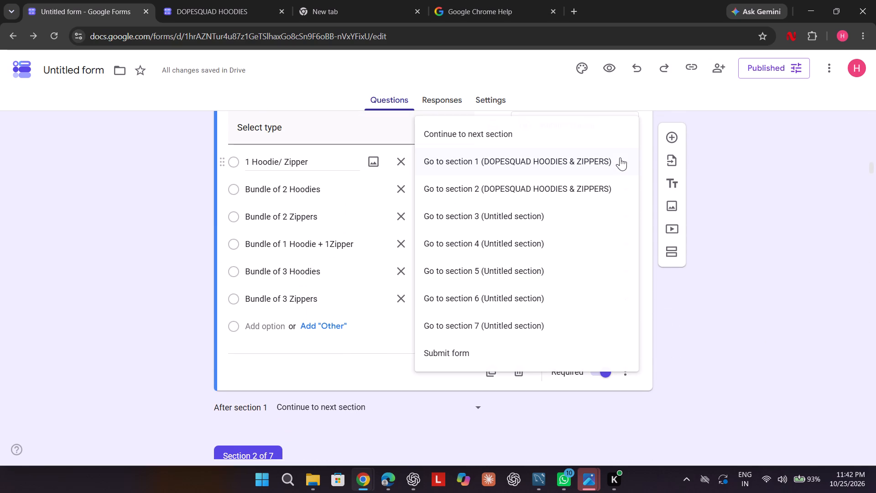
left_click(579, 180)
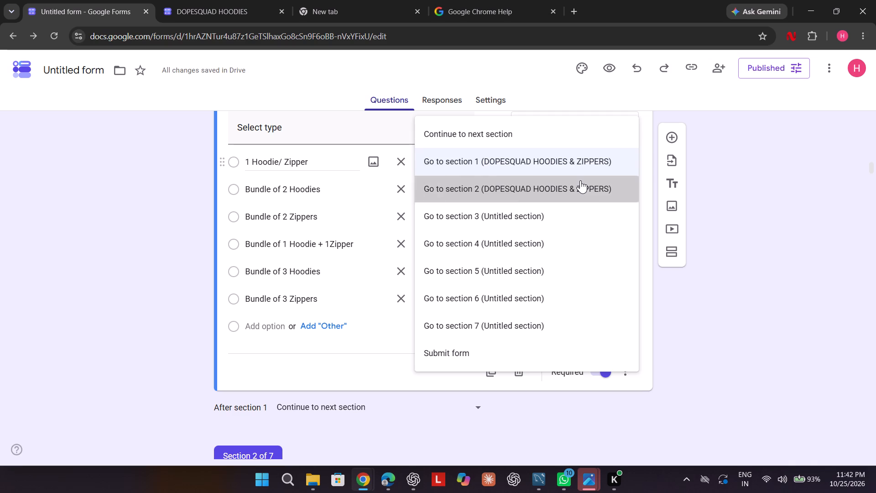
left_click(569, 193)
left_click(535, 215)
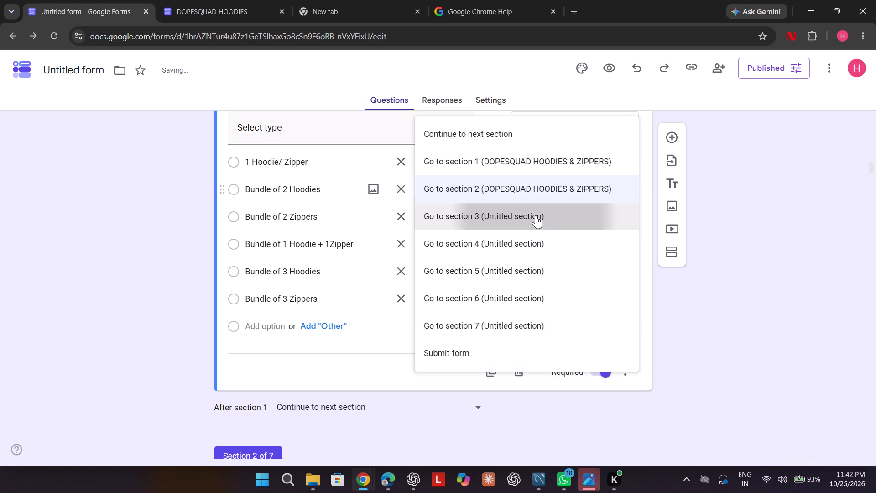
Route the "Bundle of 2 Zippers" option to section 4 and the "Bundle of 1 Hoodie + 1Zipper" option to section 5.
left_click(535, 215)
left_click(526, 220)
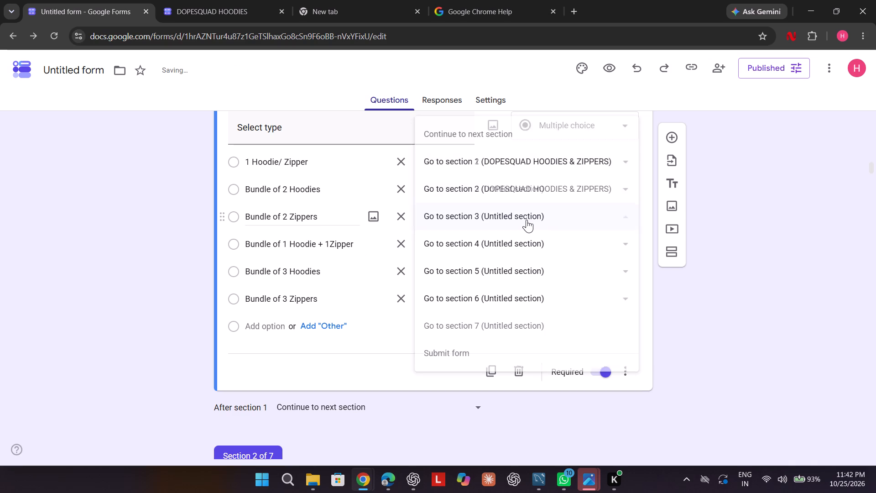
left_click(514, 245)
left_click(526, 245)
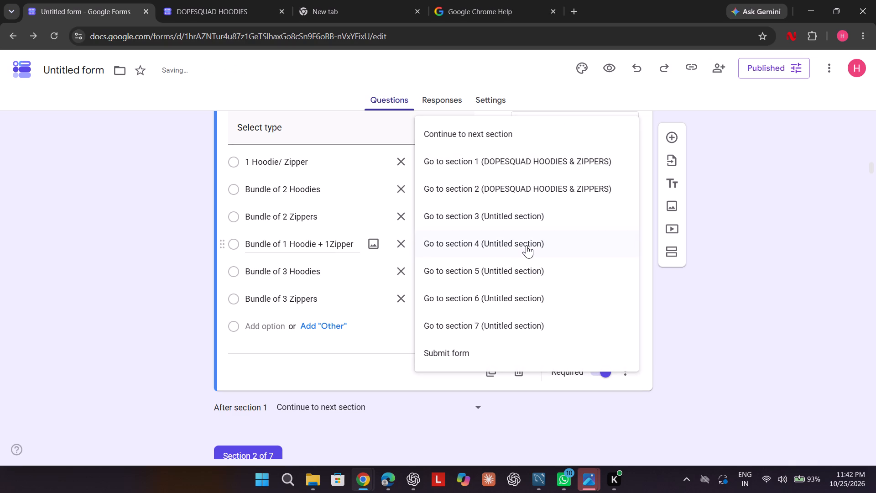
left_click(507, 263)
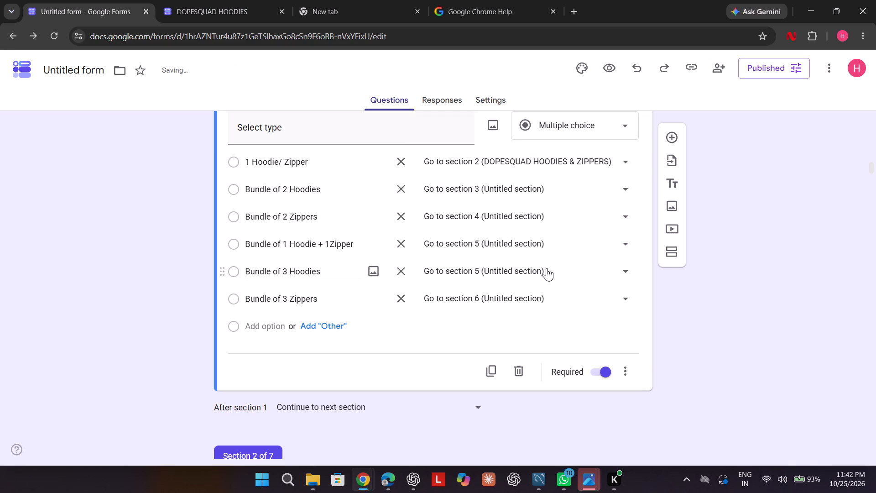
Route the "Bundle of 3 Hoodies" option to section 6 and the "Bundle of 3 Zippers" option to section 7.
left_click(546, 267)
left_click(515, 289)
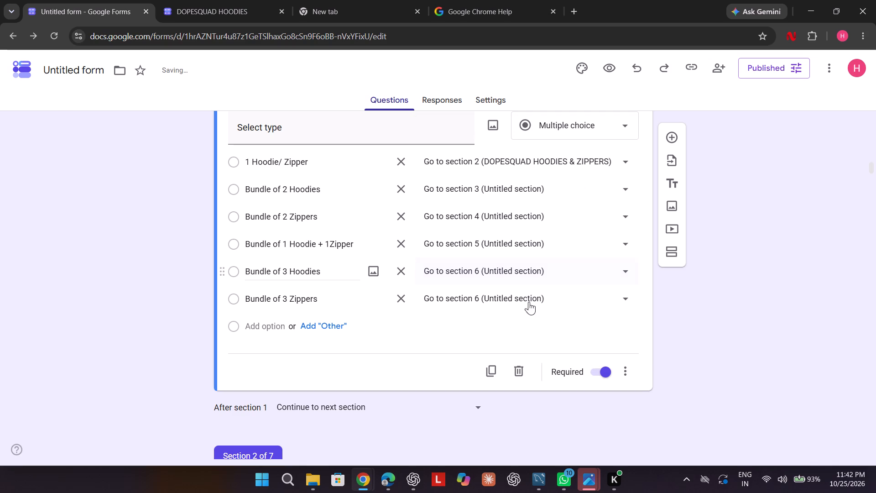
left_click(528, 302)
left_click(521, 322)
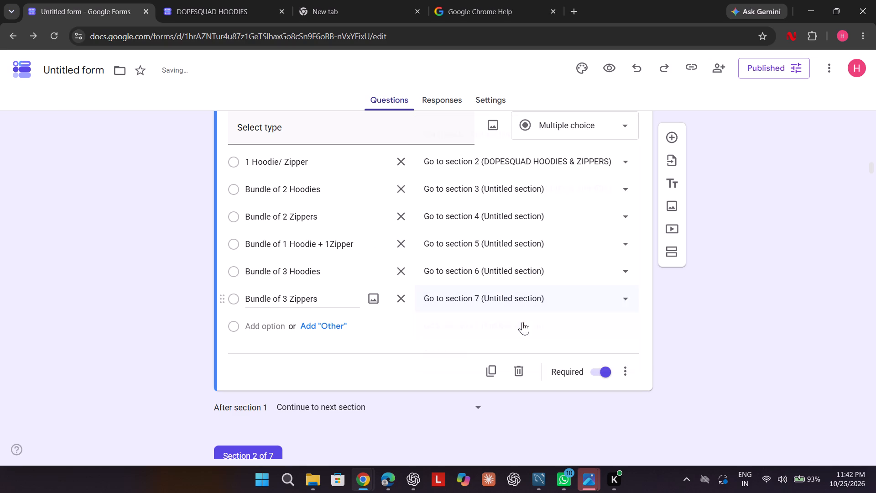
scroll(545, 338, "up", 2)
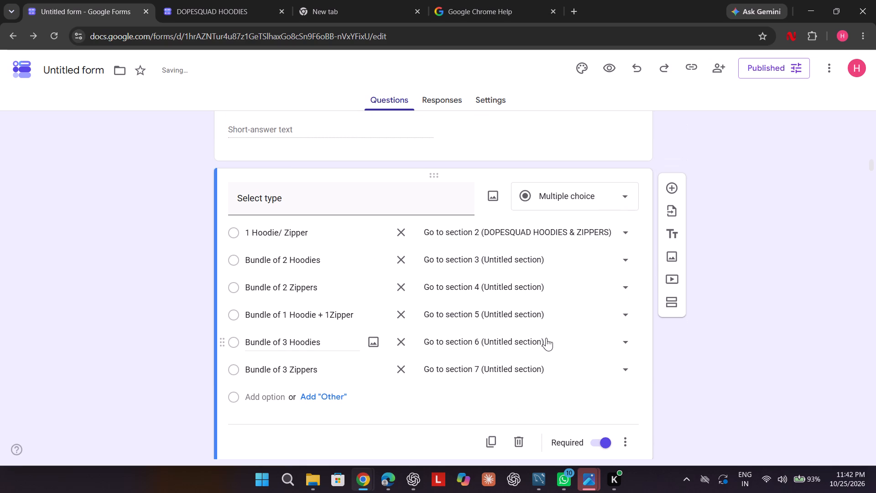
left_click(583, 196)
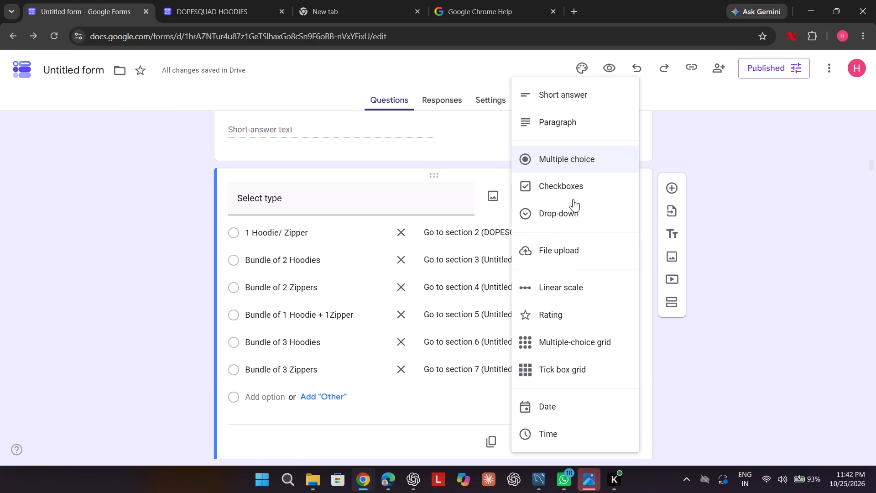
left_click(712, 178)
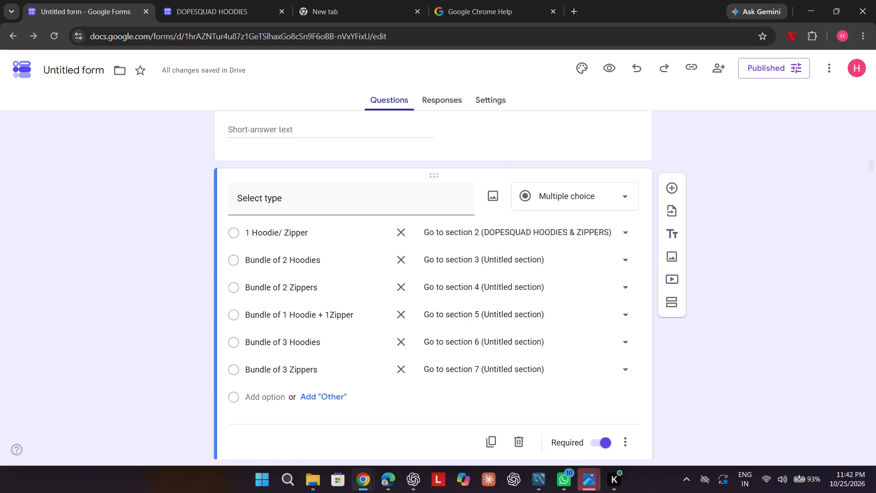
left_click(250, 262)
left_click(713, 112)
Open the form preview and agree to record the account email with the response.
left_click(611, 72)
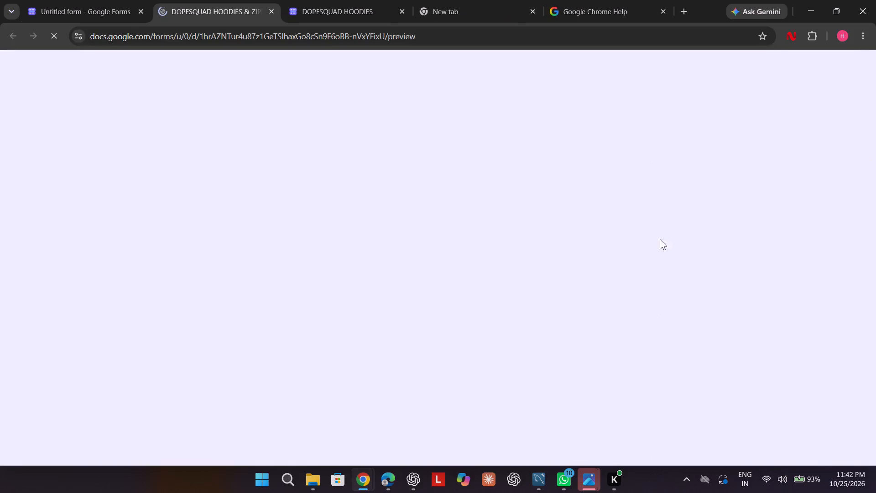
scroll(500, 238, "down", 3)
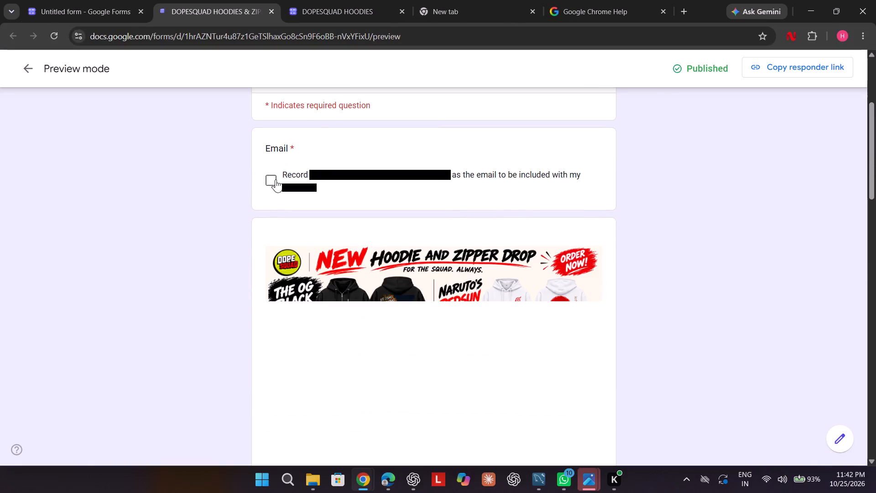
left_click_drag(274, 178, 383, 187)
scroll(383, 187, "down", 3)
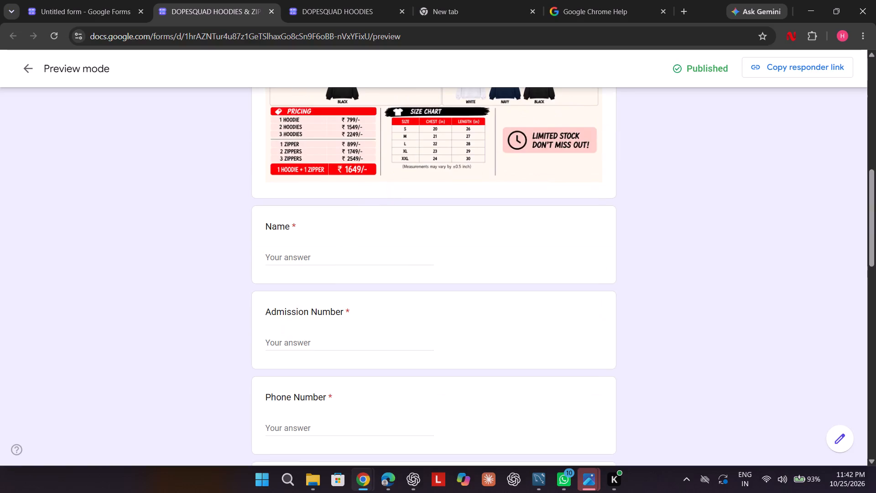
Fill in test answers in the preview: Name "vas", Admission Number "asc", Phone Number "as" and Email Id "as".
left_click(340, 253)
key("v")
type("as")
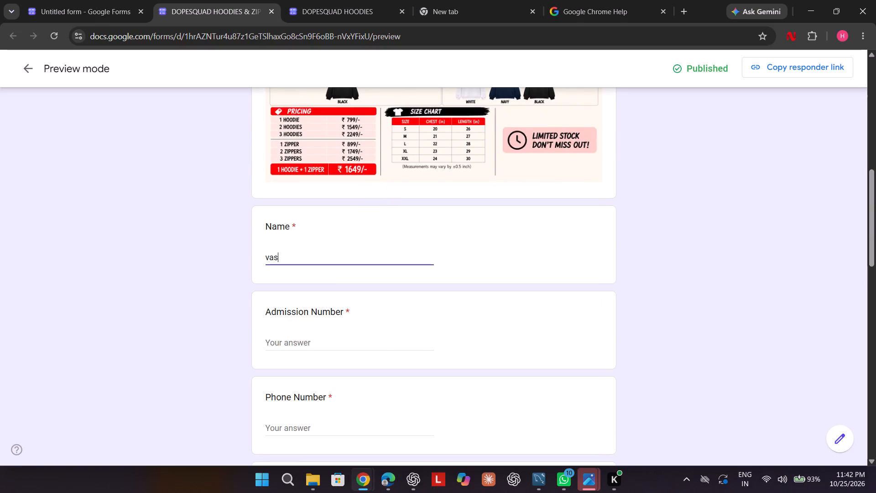
left_click(314, 336)
type("asc")
scroll(314, 336, "down", 1)
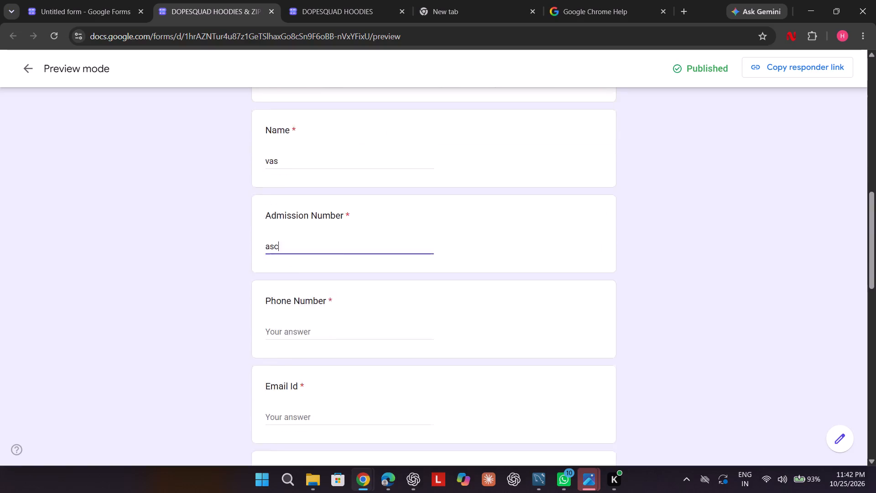
scroll(314, 336, "down", 1)
left_click(312, 298)
type("as")
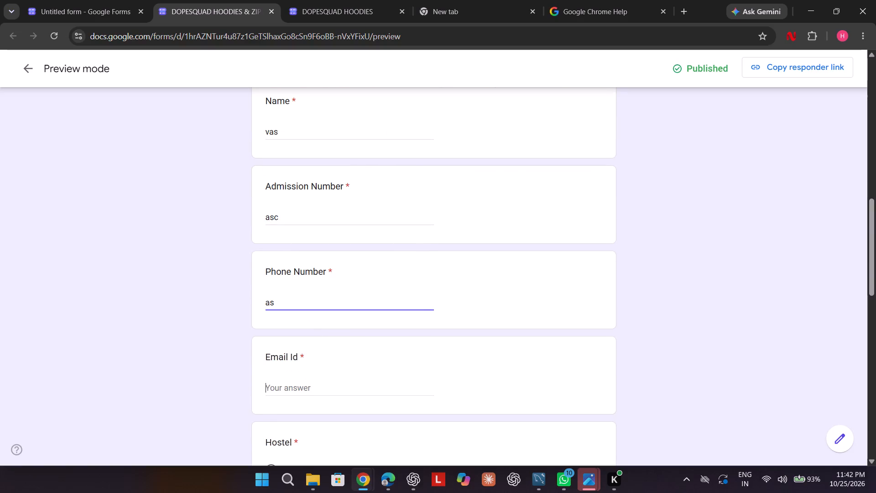
left_click(305, 384)
key("a")
key("s")
scroll(305, 384, "up", 1)
scroll(305, 384, "down", 1)
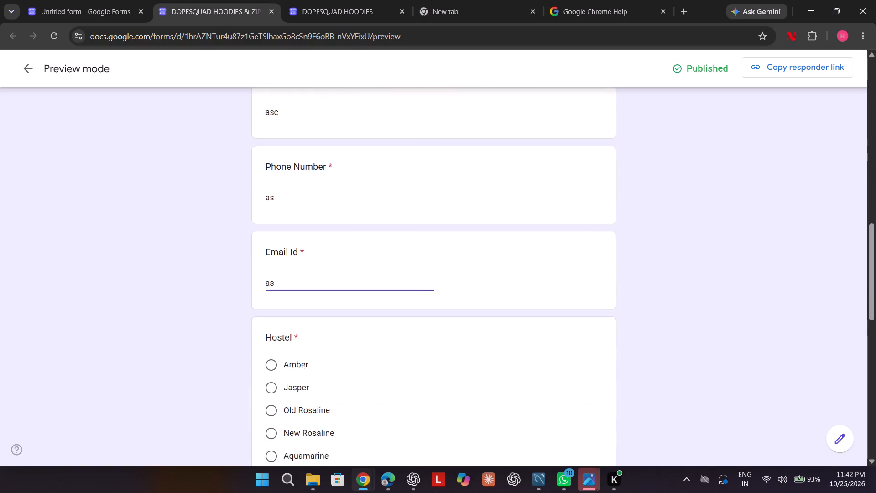
Choose Aquamarine as the Hostel and enter "asd" as the Room No.
scroll(305, 384, "down", 1)
left_click(271, 262)
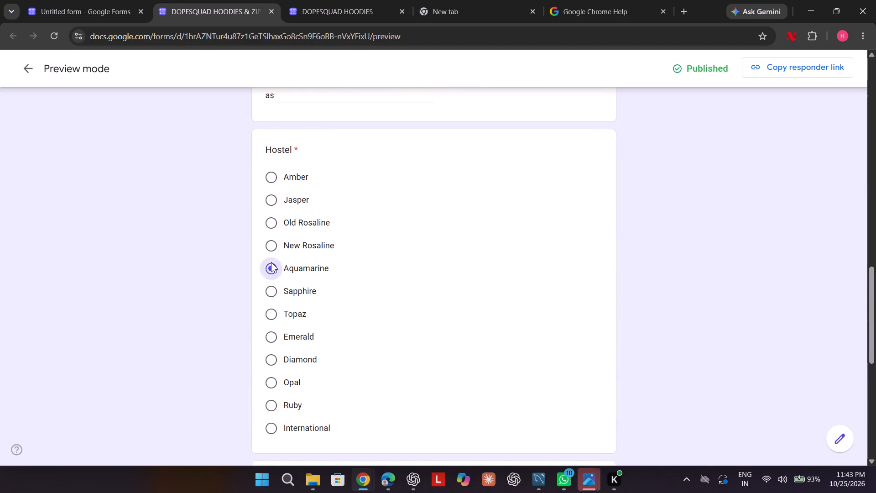
scroll(271, 262, "down", 2)
type("ascc")
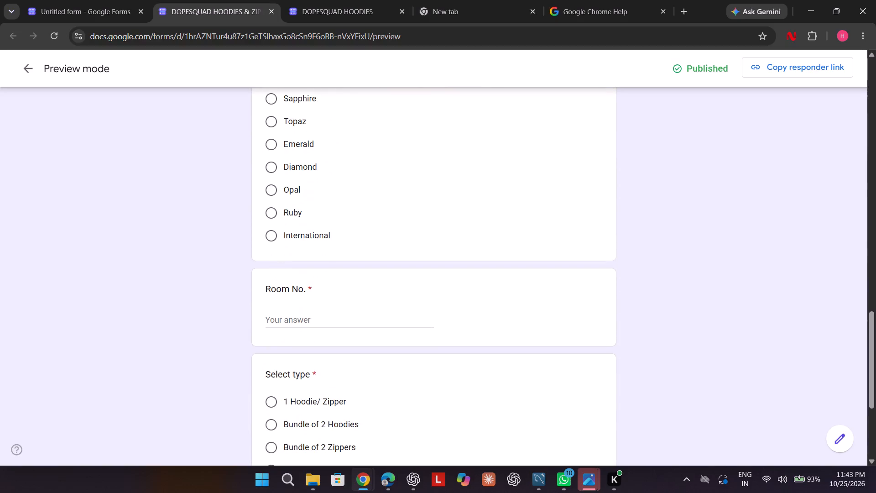
left_click(293, 316)
type("asd")
Choose "Bundle of 3 Hoodies" as the Select type answer and continue to the section it leads to.
scroll(293, 316, "down", 1)
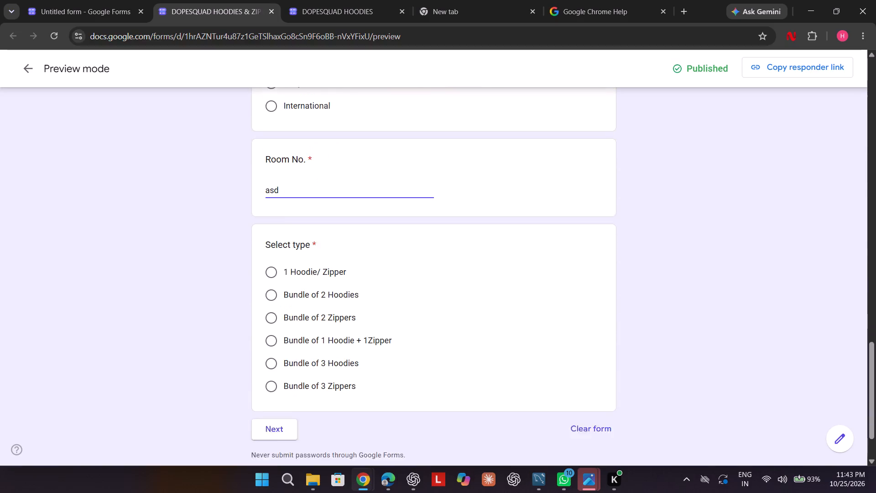
scroll(293, 316, "down", 1)
right_click(276, 322)
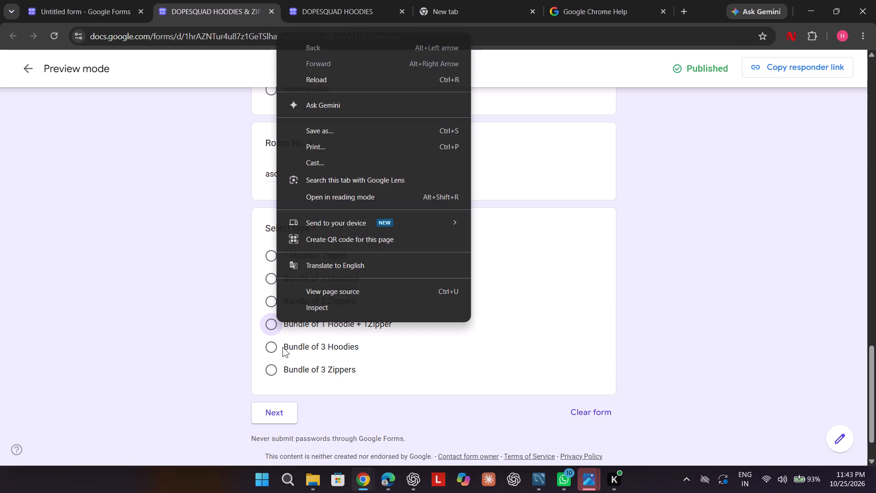
left_click(275, 350)
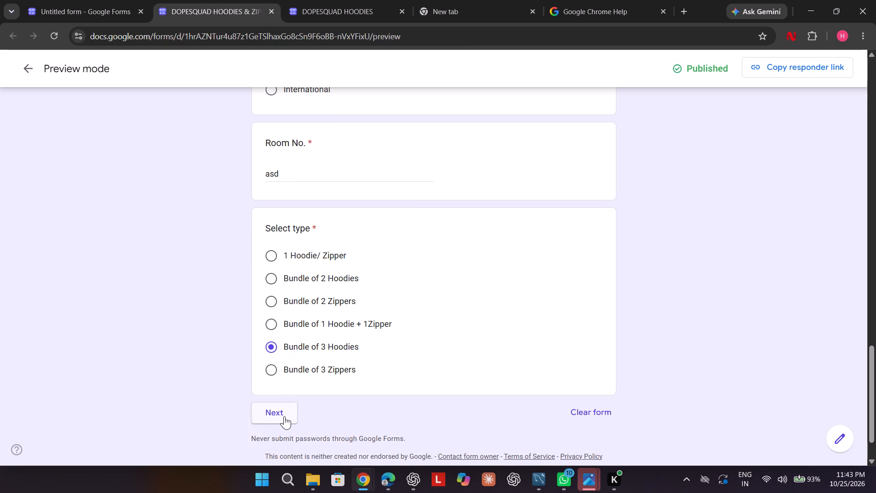
left_click(283, 416)
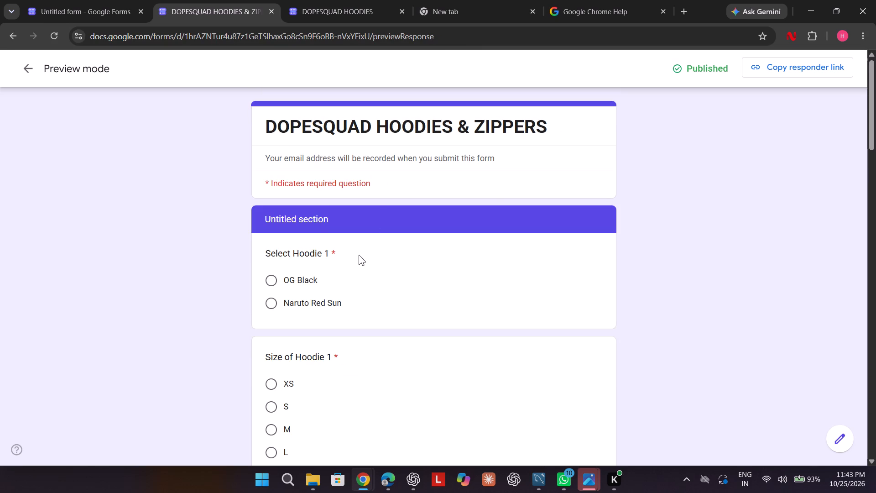
Look through the Hoodie 1 to Hoodie 3 questions and go back to the form's first page.
scroll(359, 255, "down", 7)
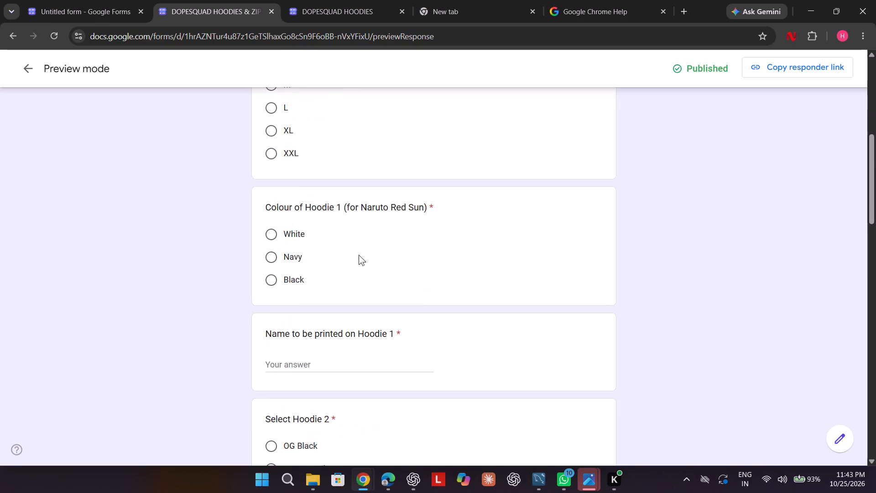
scroll(359, 255, "down", 7)
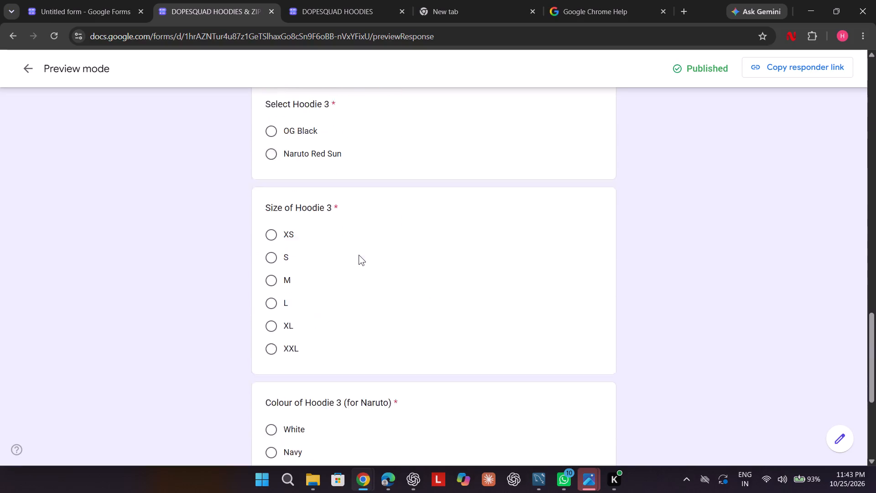
scroll(359, 255, "down", 4)
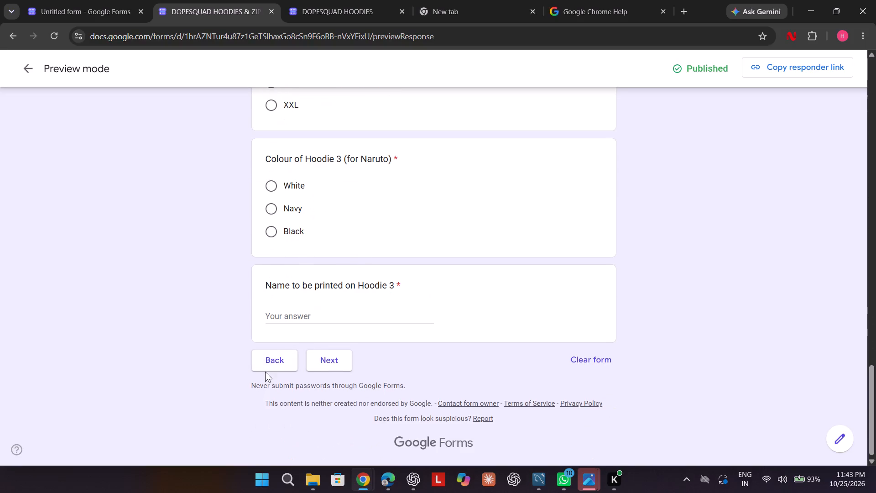
left_click(266, 367)
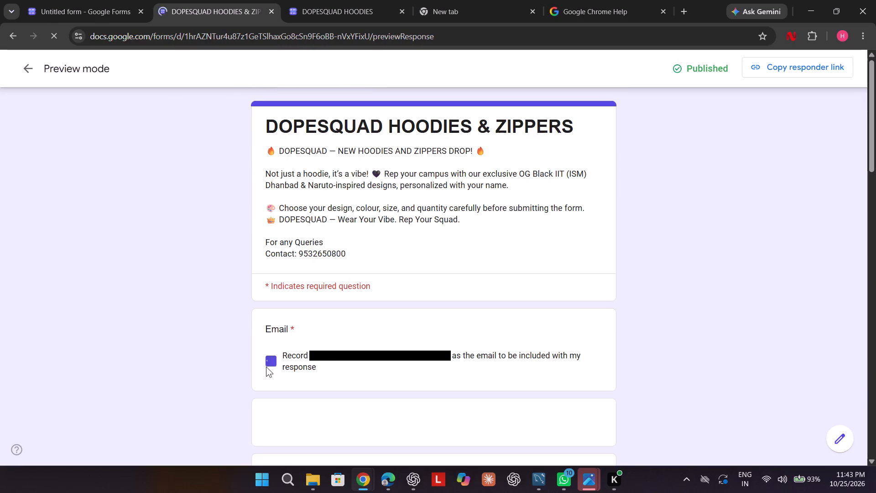
Check the Select type answer and continue again with Bundle of 3 Hoodies selected.
scroll(296, 376, "down", 13)
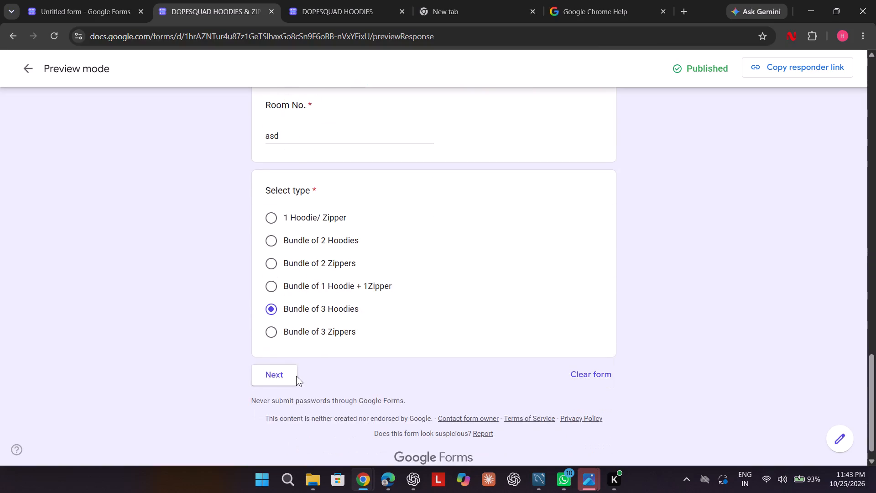
scroll(296, 376, "down", 1)
left_click(279, 353)
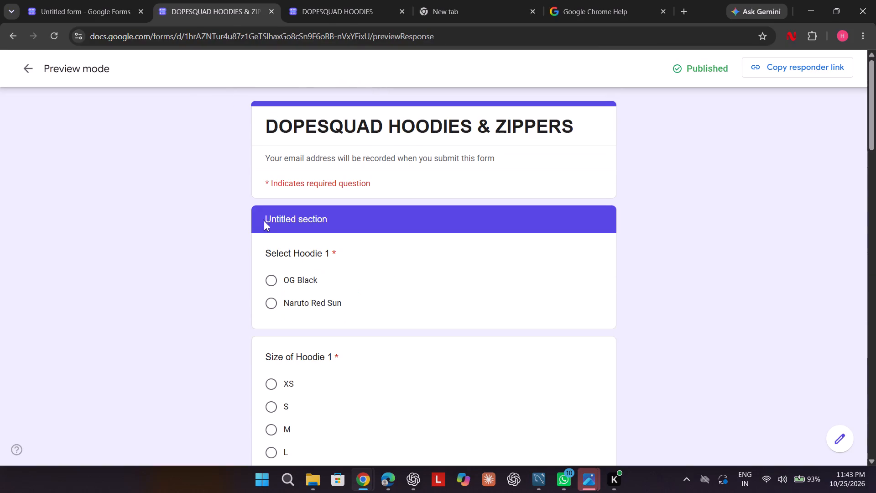
Answer the Hoodie 1 questions with OG Black, size M, colour Navy and printed name "aef".
left_click(274, 278)
scroll(401, 353, "down", 1)
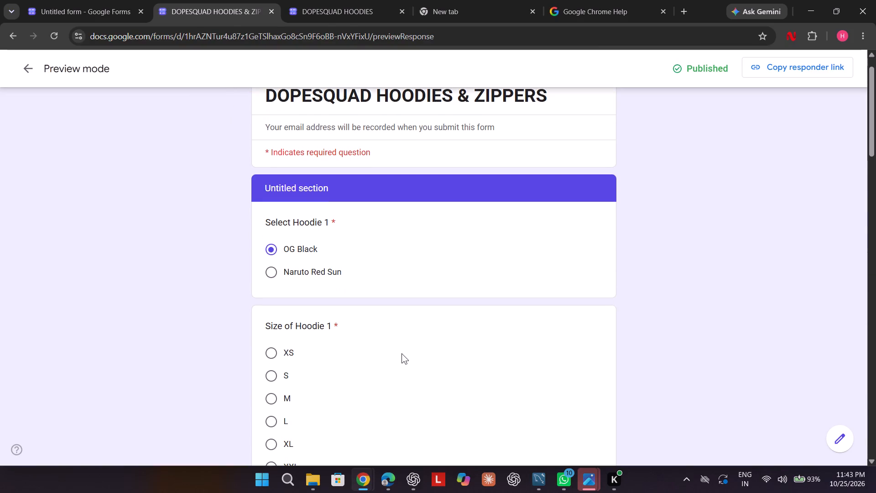
scroll(401, 353, "down", 2)
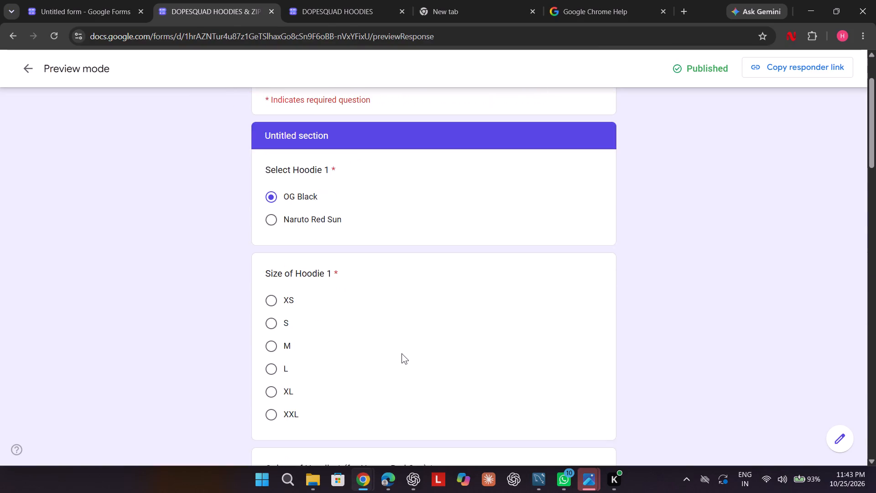
scroll(401, 353, "down", 1)
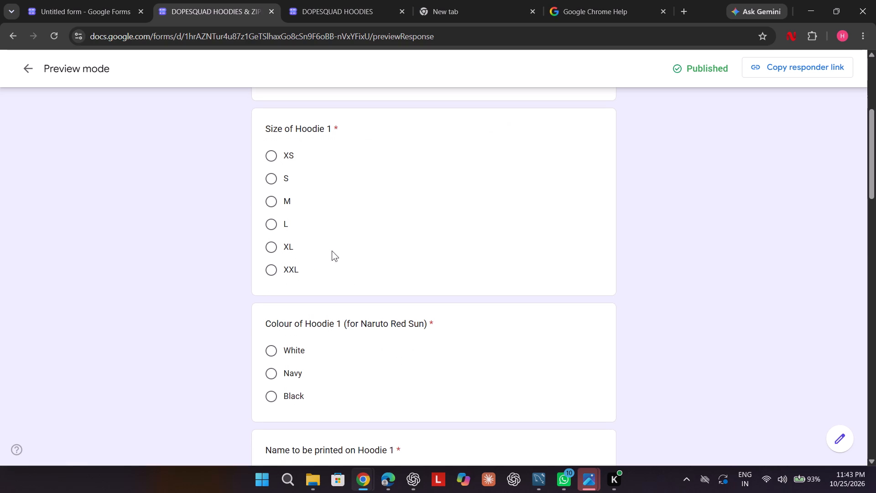
left_click(276, 199)
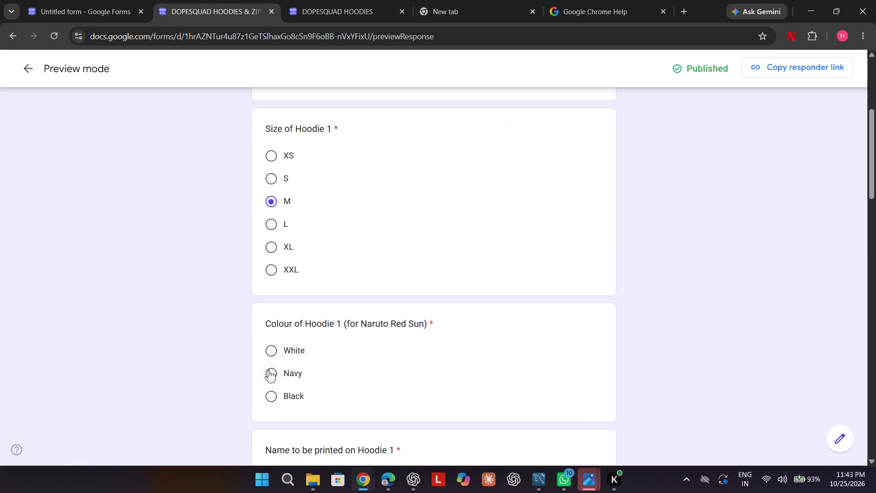
left_click(268, 371)
scroll(342, 359, "down", 3)
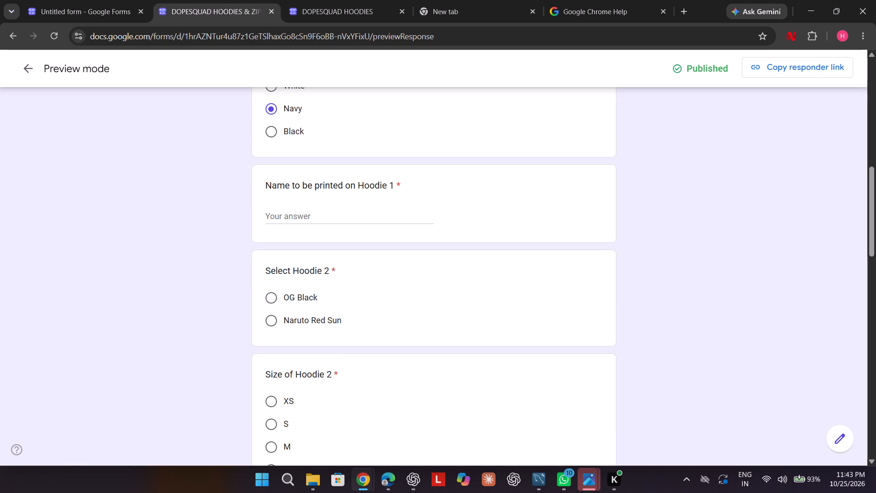
left_click(310, 220)
scroll(310, 220, "up", 1)
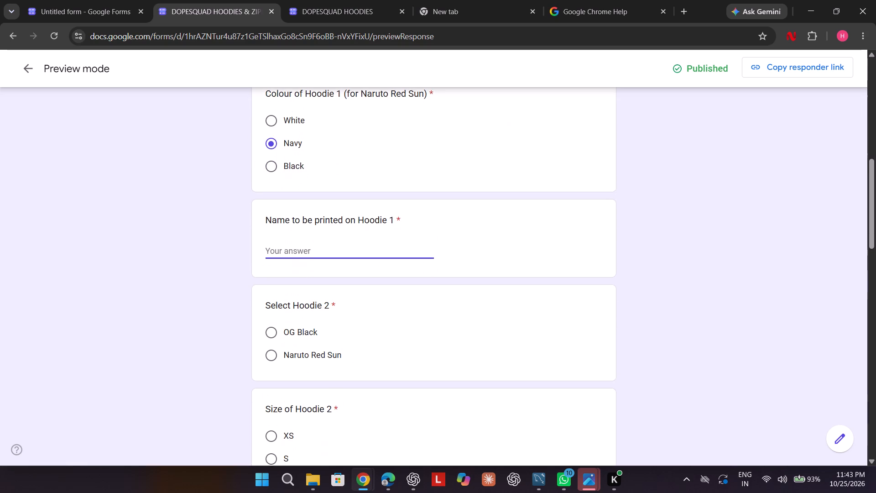
scroll(310, 220, "up", 1)
type("aef")
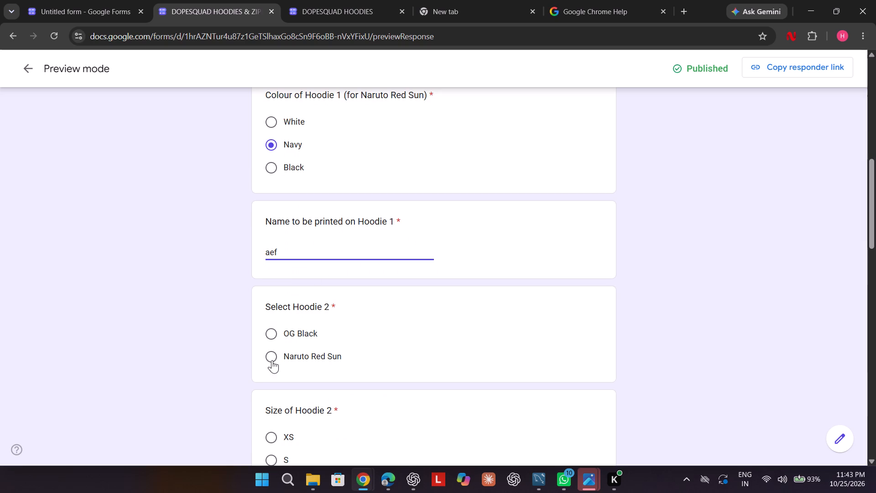
Answer the Hoodie 2 questions with Naruto Red Sun, size S, colour Navy and printed name "ad".
left_click(272, 357)
scroll(272, 357, "down", 1)
left_click(272, 357)
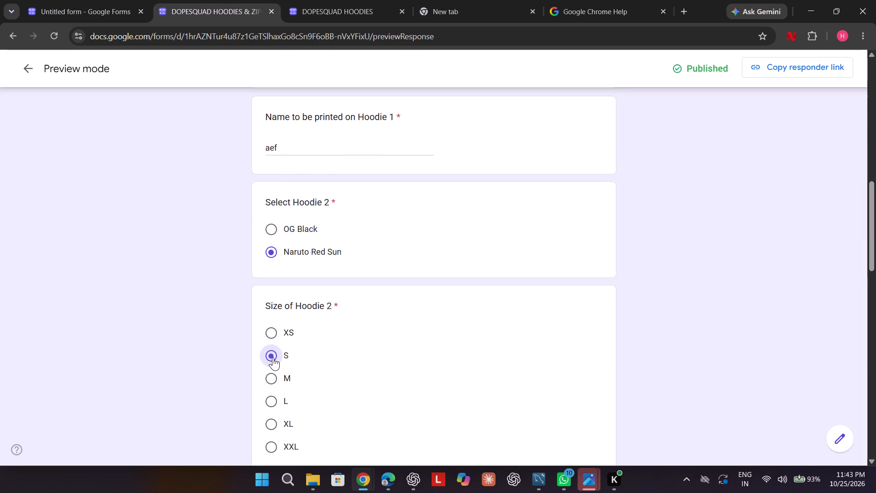
scroll(272, 357, "down", 3)
left_click(273, 296)
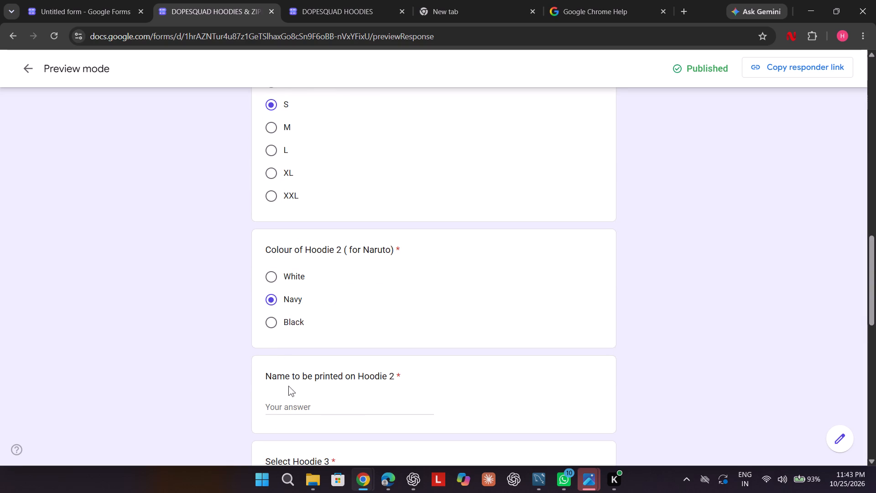
left_click(289, 398)
left_click(288, 404)
key("a")
key("d")
Review the questions and answers given so far for Hoodie 1 and Hoodie 2.
scroll(288, 404, "up", 8)
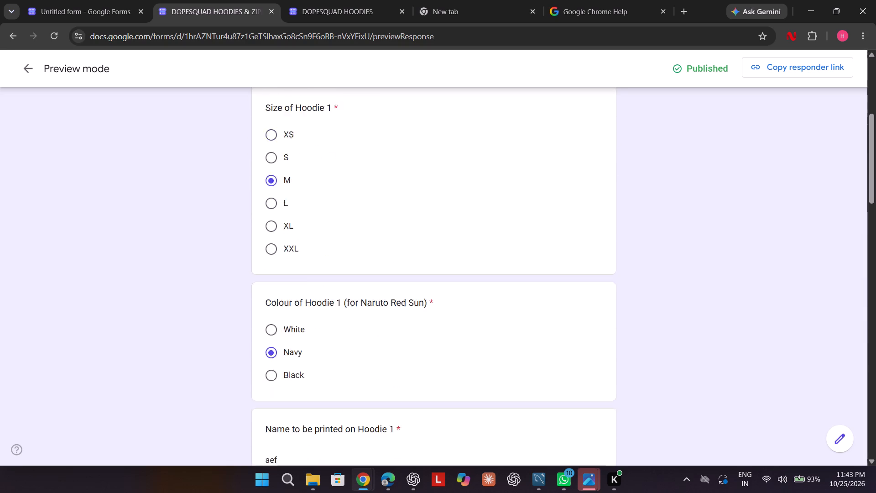
scroll(288, 404, "right", 1)
scroll(288, 404, "down", 1)
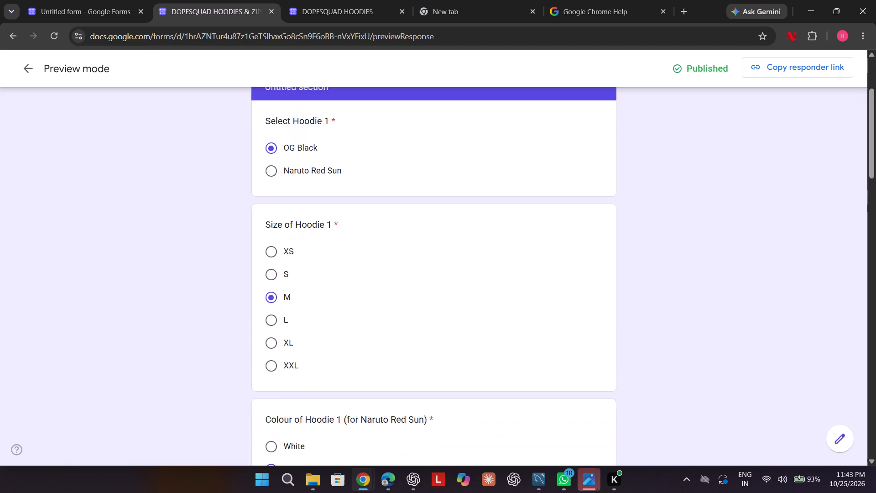
scroll(288, 404, "down", 2)
scroll(355, 315, "down", 2)
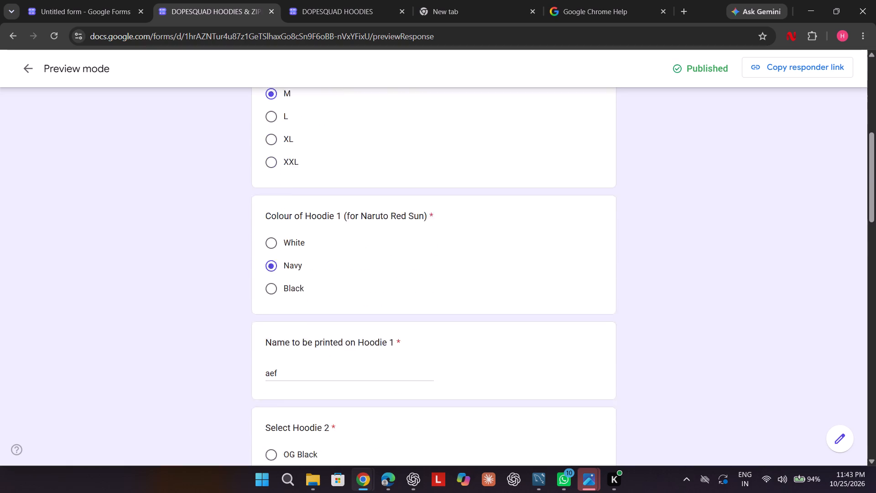
scroll(355, 315, "down", 1)
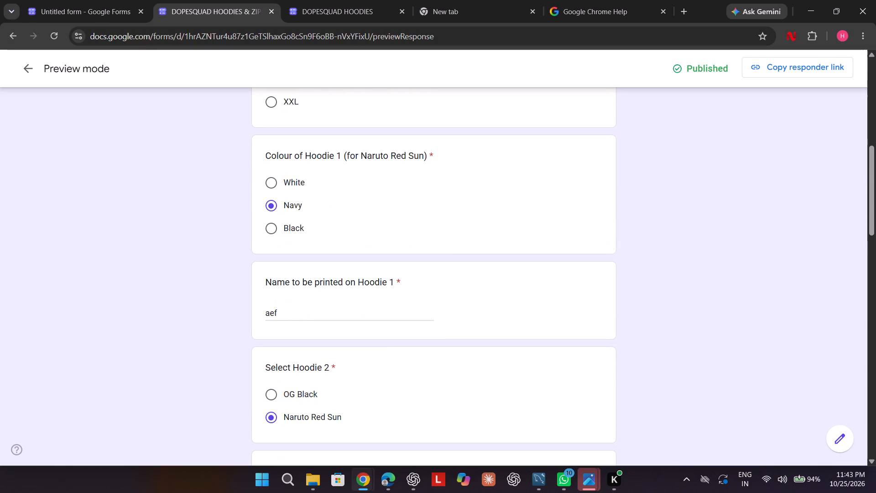
scroll(425, 185, "down", 3)
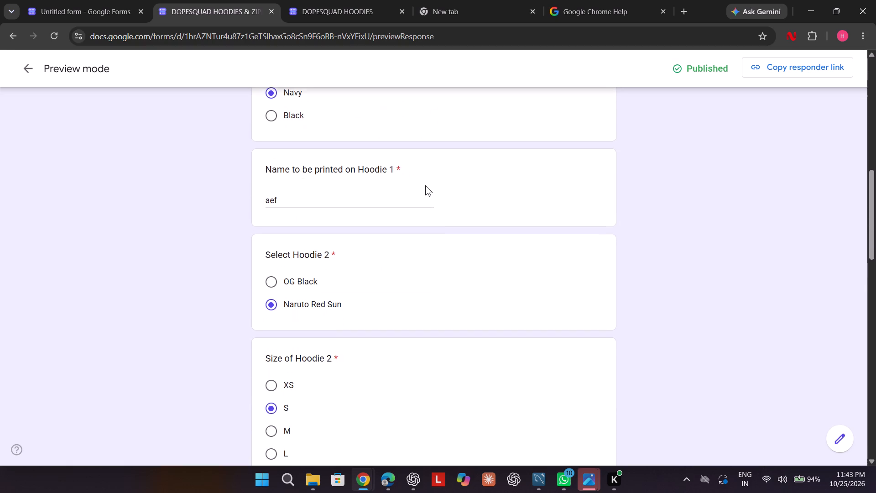
scroll(425, 185, "down", 1)
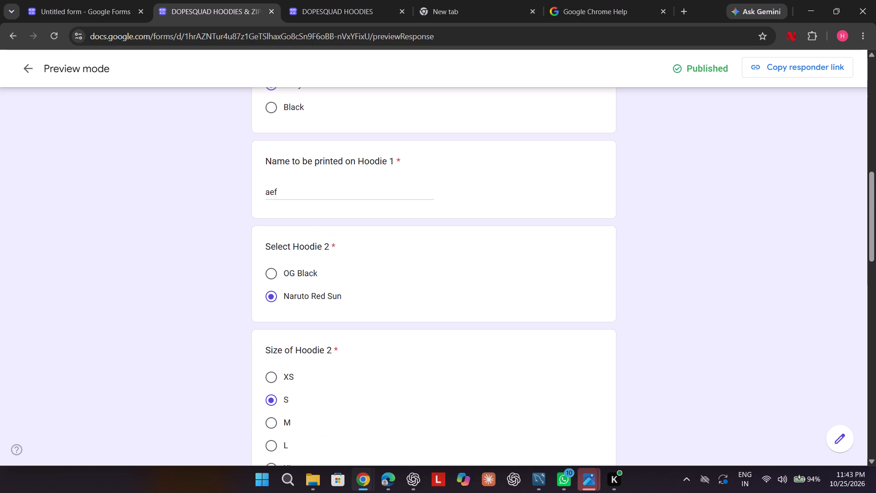
scroll(411, 252, "down", 1)
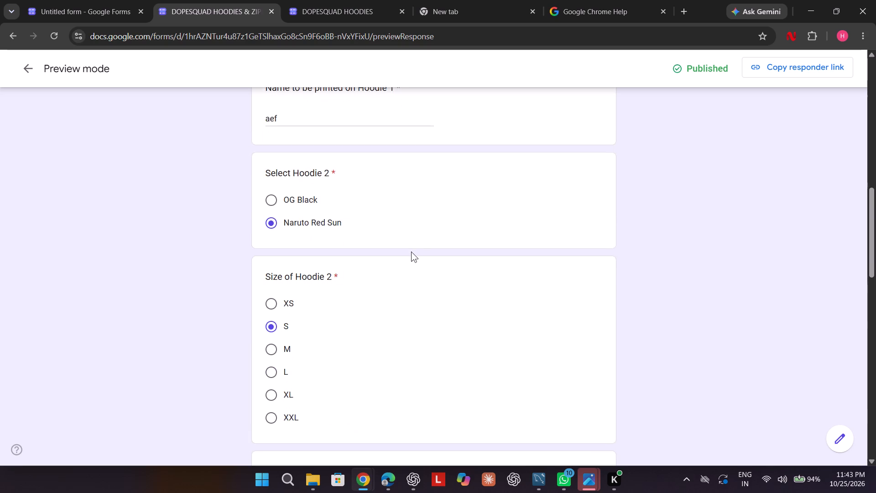
scroll(411, 252, "down", 2)
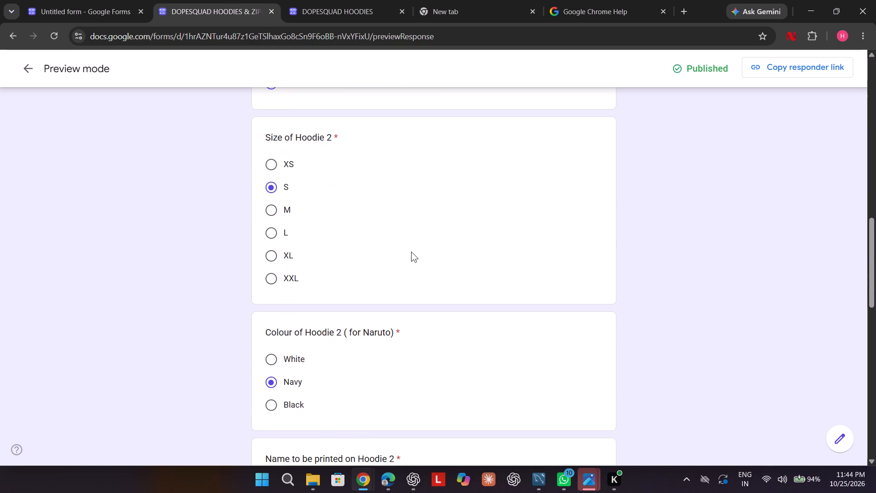
scroll(411, 252, "down", 3)
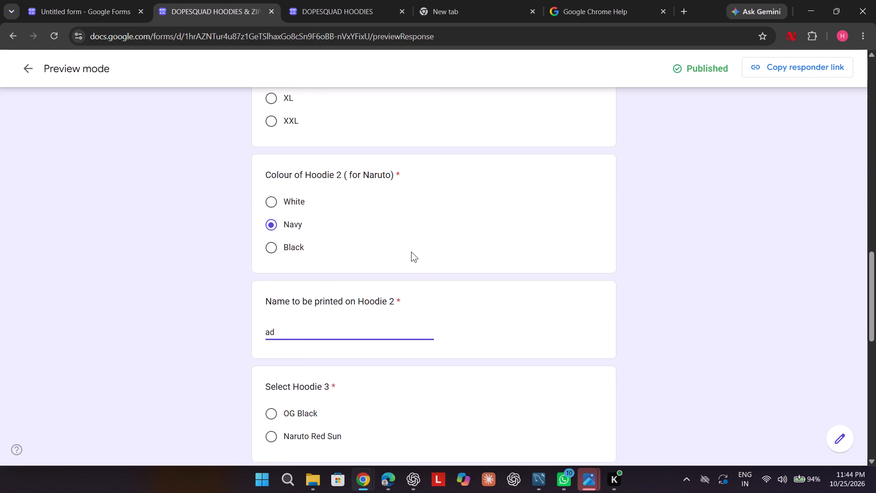
Answer the Hoodie 3 questions with Naruto Red Sun, size S, colour White and printed name "fg".
scroll(411, 252, "down", 2)
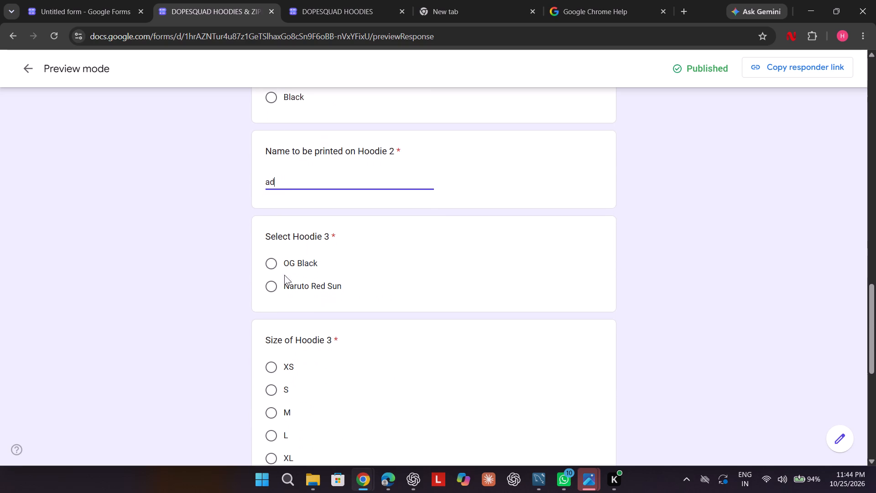
left_click(268, 289)
scroll(268, 289, "down", 3)
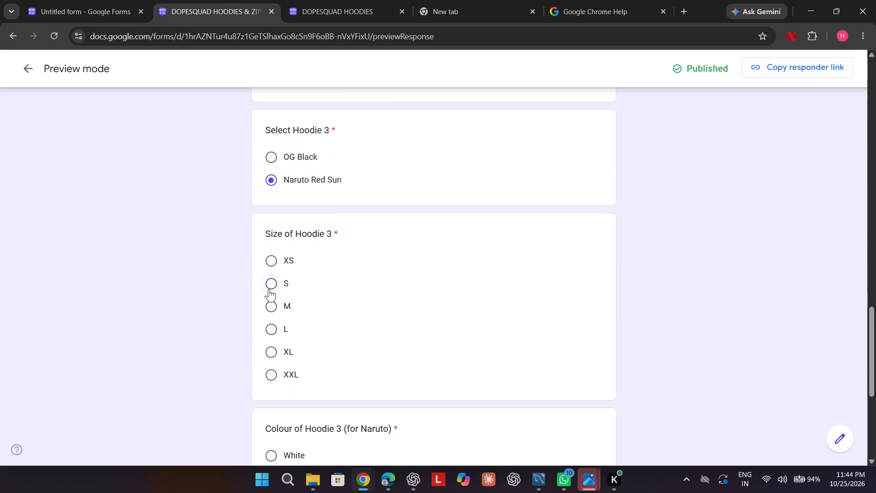
left_click(268, 289)
left_click(275, 276)
scroll(275, 276, "down", 2)
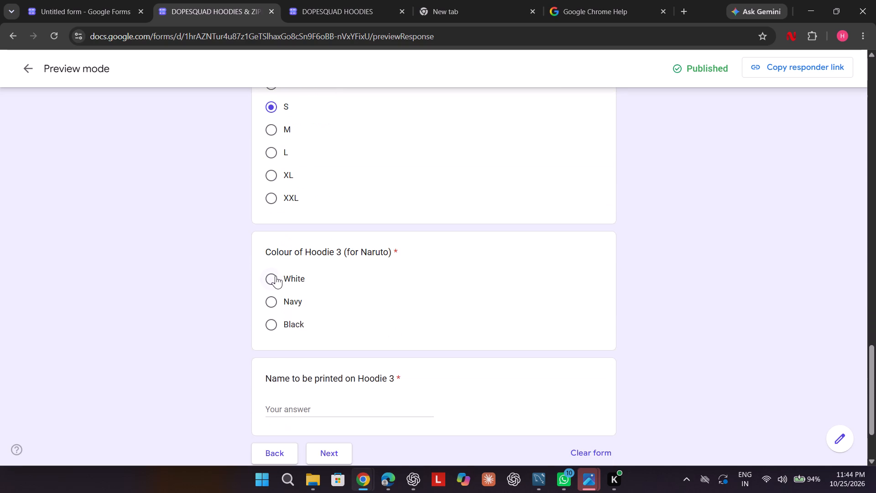
left_click(275, 276)
scroll(275, 276, "down", 1)
left_click(288, 320)
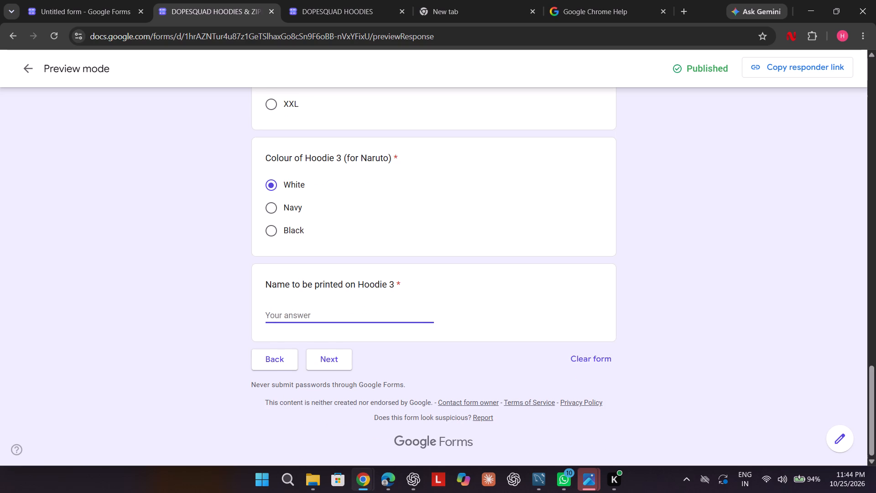
type("fg")
Continue from the three-hoodie section, examine the questions of the section it leads to, and close the preview.
left_click(323, 356)
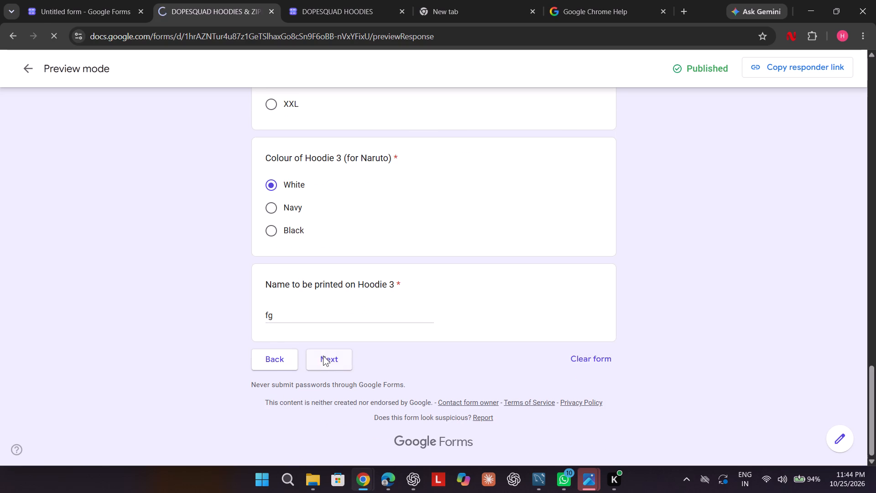
scroll(381, 272, "down", 1)
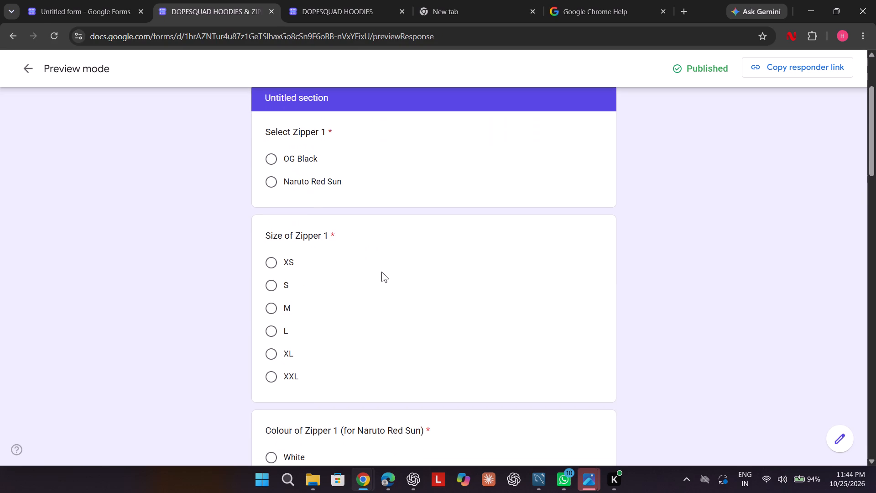
scroll(381, 272, "down", 1)
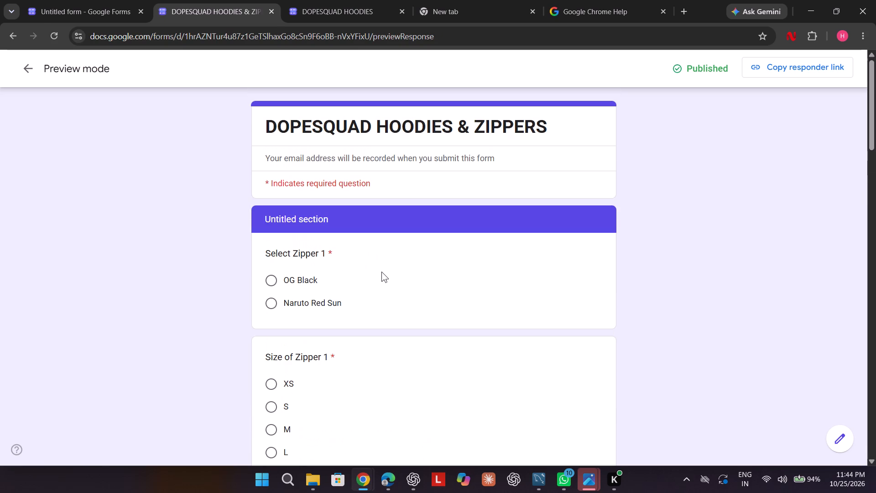
scroll(381, 272, "down", 4)
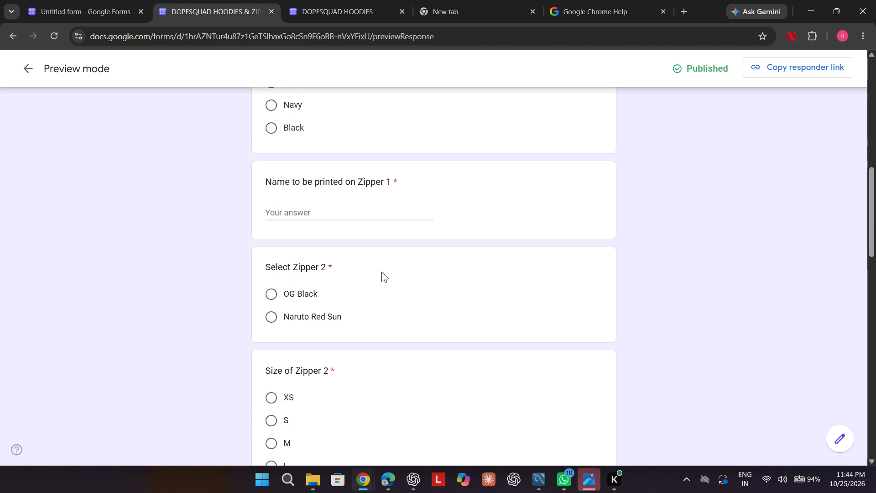
scroll(381, 272, "down", 9)
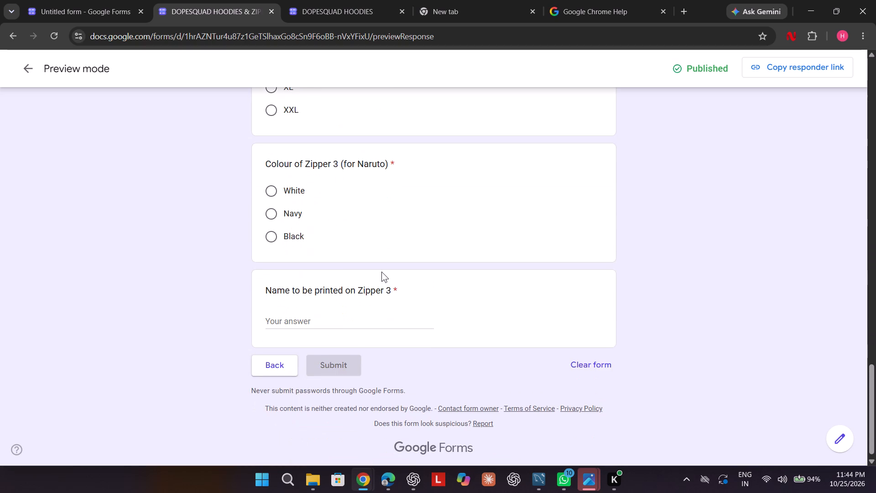
scroll(381, 272, "down", 2)
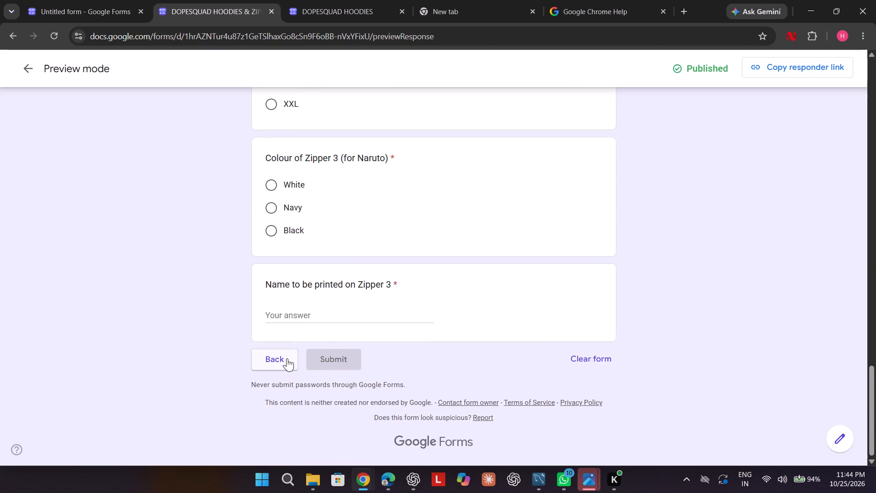
left_click(29, 74)
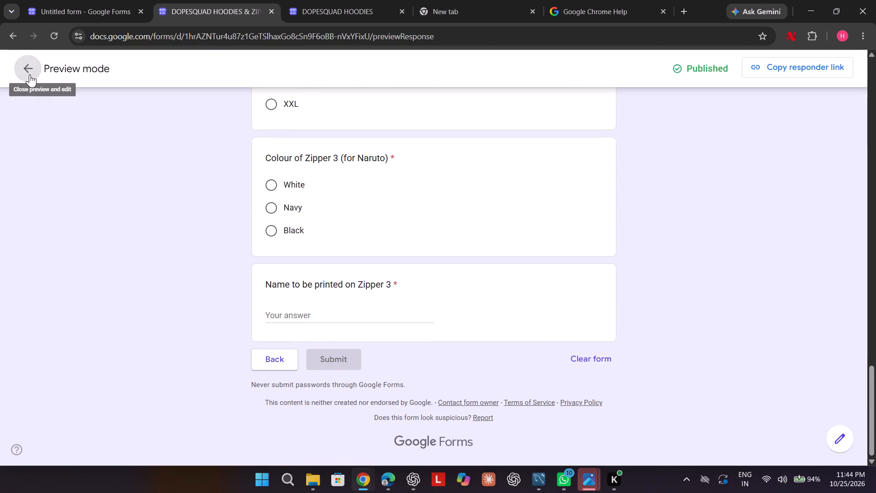
Review section 1 of the form and check which section each Select type option leads to.
left_click(501, 99)
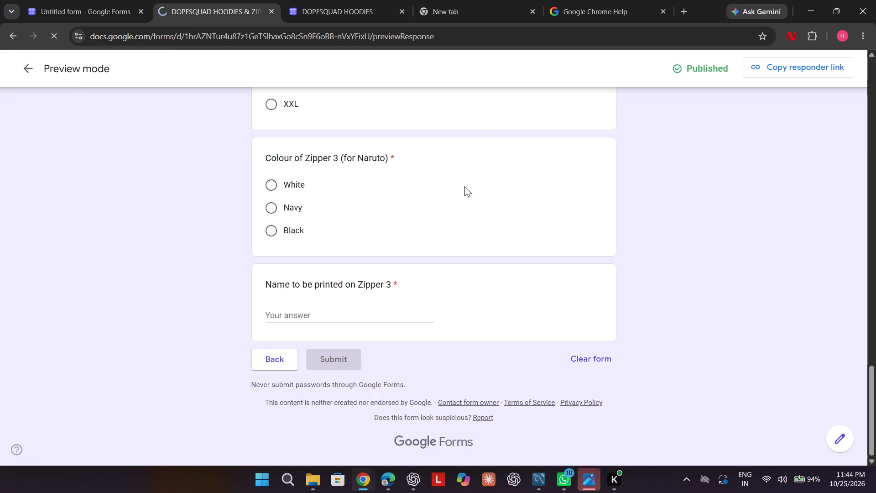
scroll(401, 290, "down", 14)
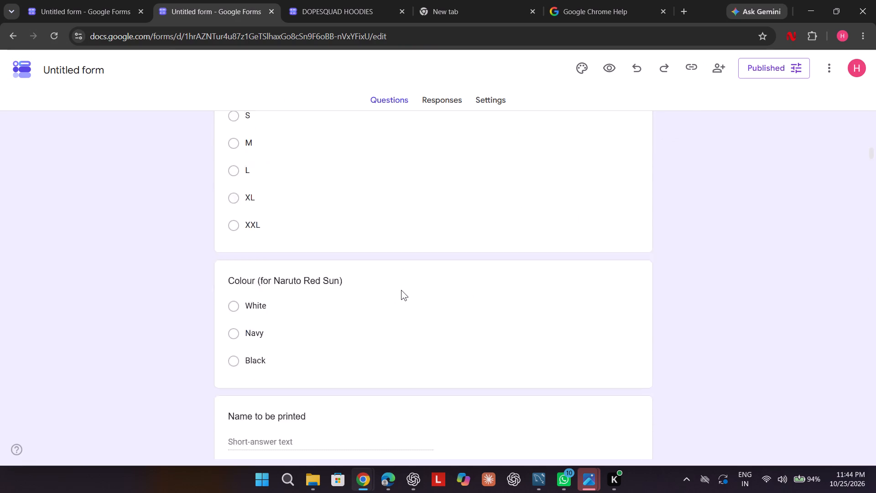
scroll(401, 290, "up", 1)
scroll(401, 290, "down", 8)
scroll(401, 290, "up", 4)
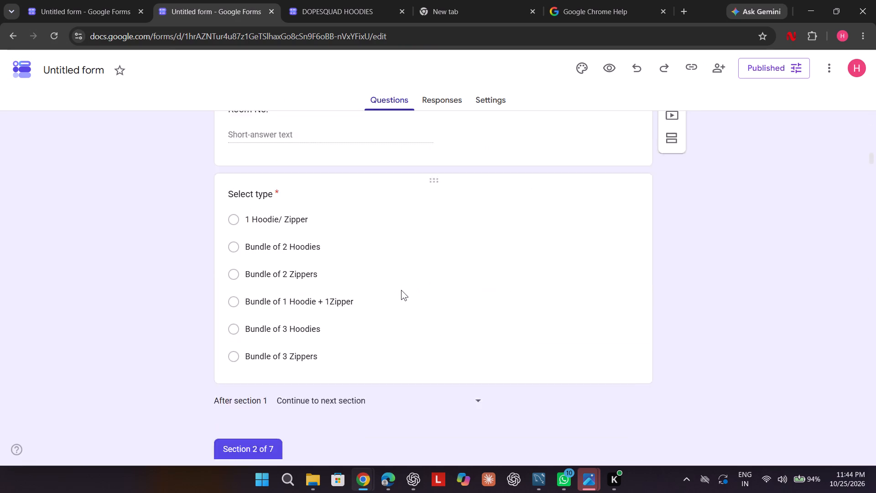
scroll(401, 290, "up", 12)
scroll(455, 361, "down", 2)
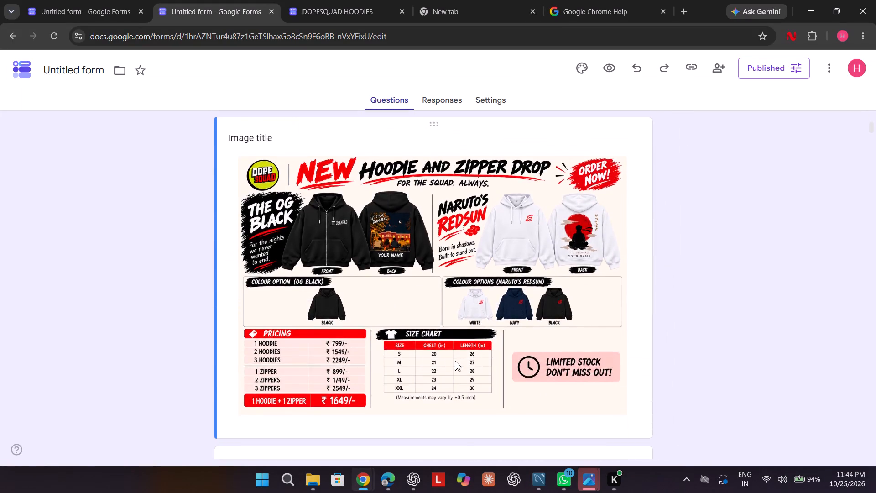
scroll(455, 361, "down", 7)
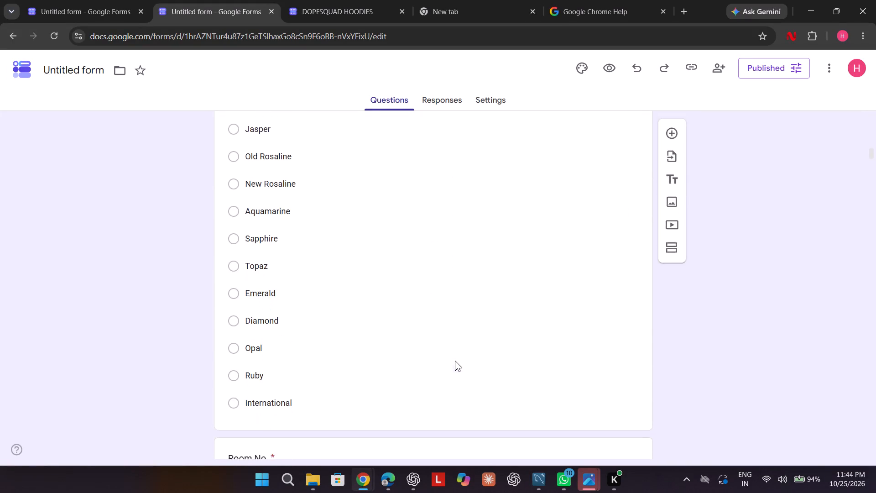
scroll(455, 361, "down", 5)
left_click(482, 314)
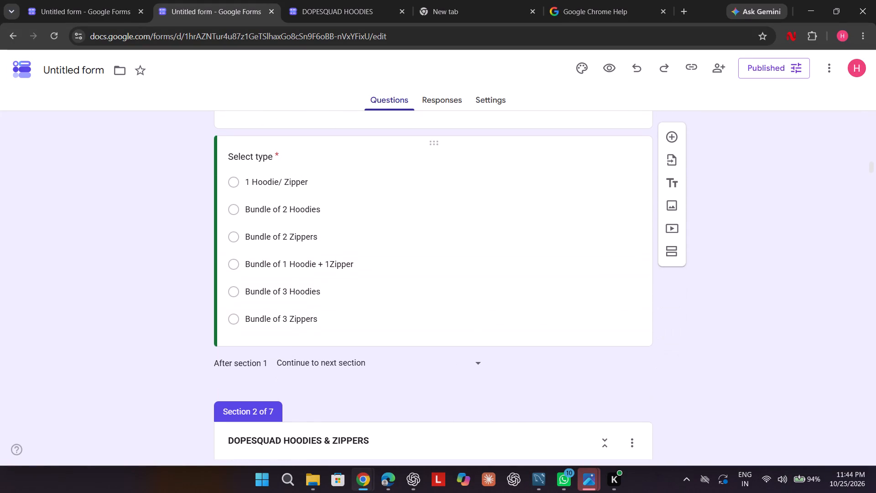
left_click(711, 351)
Examine the questions in the sections after section 1, through the Zipper 3 questions in section 7.
scroll(711, 351, "down", 20)
scroll(711, 351, "down", 7)
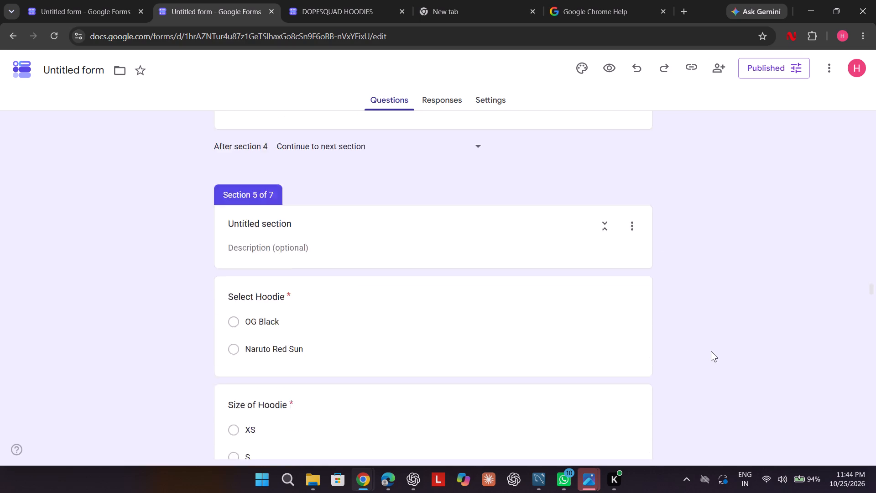
scroll(711, 351, "down", 18)
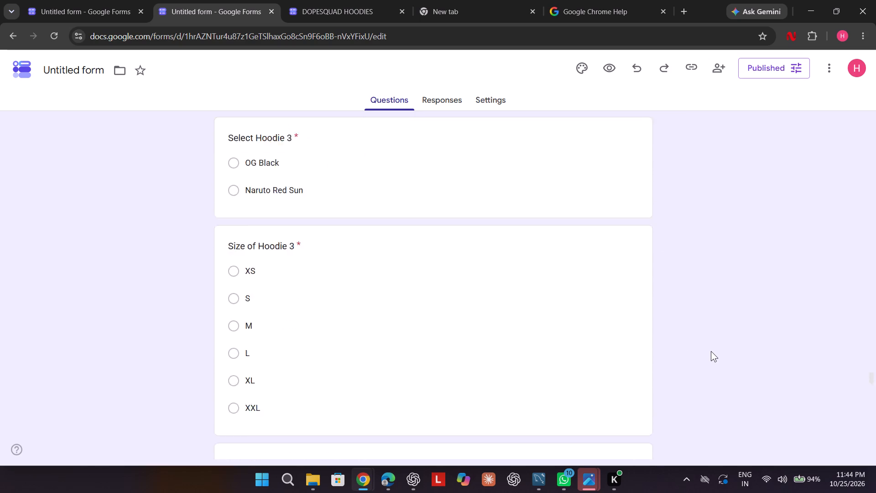
scroll(711, 351, "down", 8)
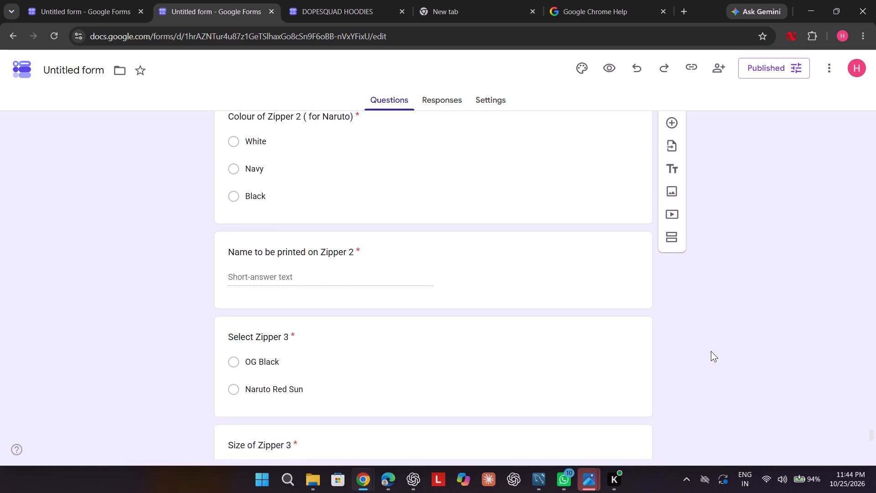
scroll(711, 351, "down", 5)
scroll(711, 351, "up", 1)
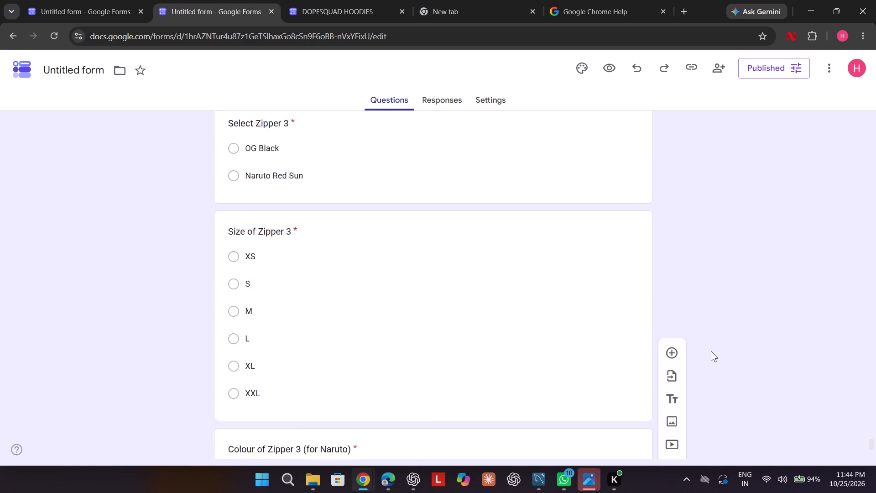
scroll(711, 351, "up", 4)
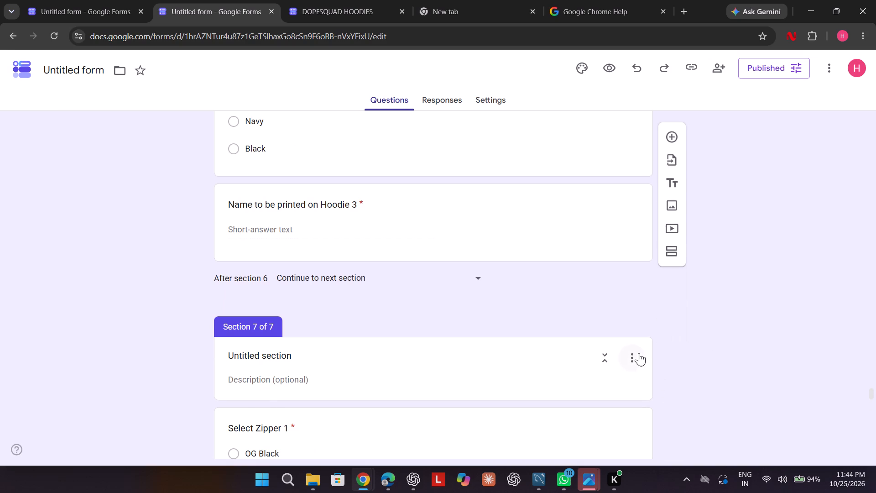
Check the additional options of section 7's header and leave the section unchanged.
left_click(636, 354)
left_click(631, 274)
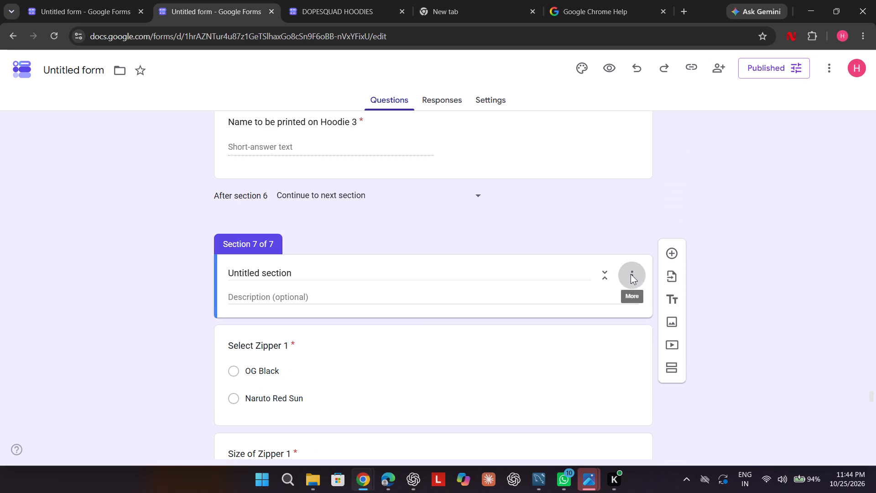
left_click(631, 274)
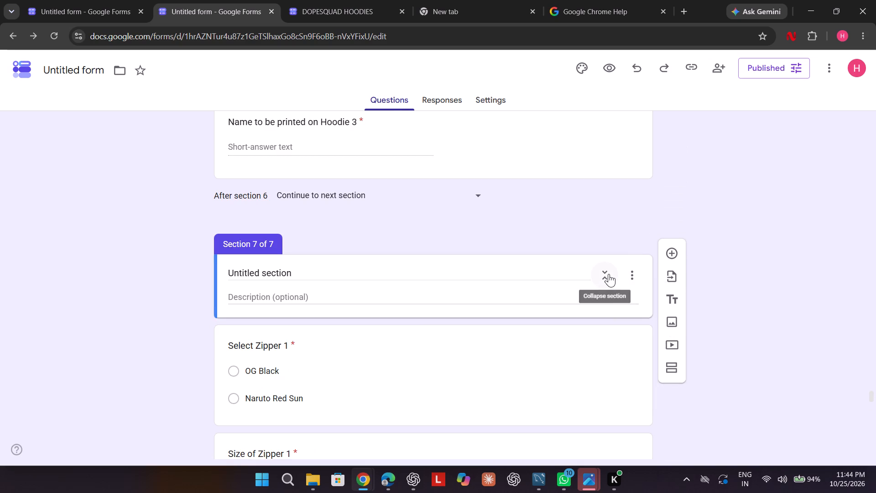
left_click(588, 267)
left_click(588, 263)
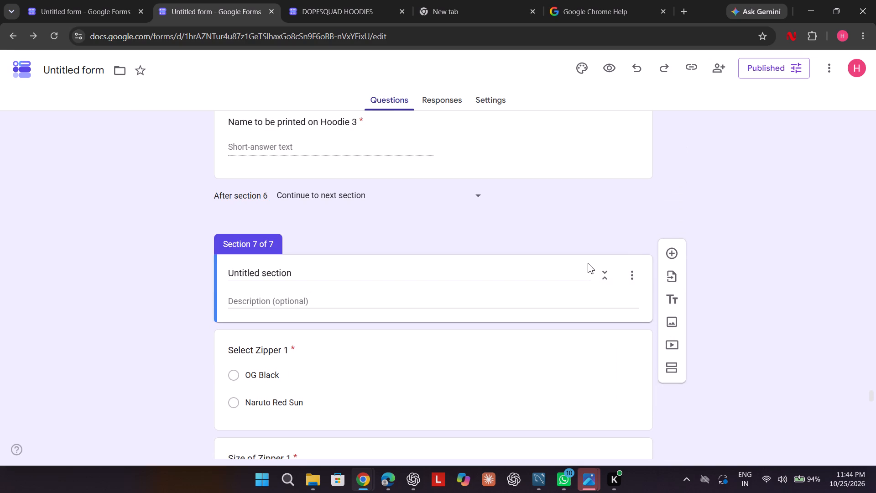
left_click(760, 250)
Check the navigation choices after section 6 and look for a similar setting at the end of section 7.
scroll(760, 250, "up", 1)
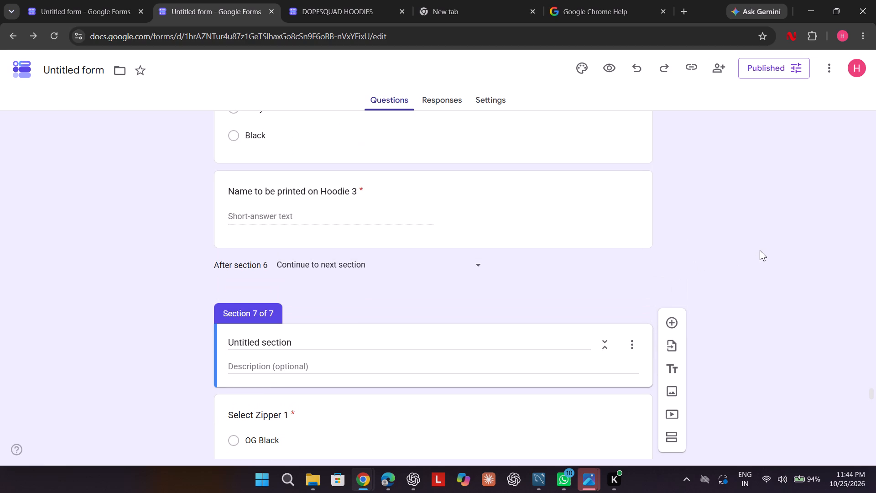
scroll(760, 250, "up", 1)
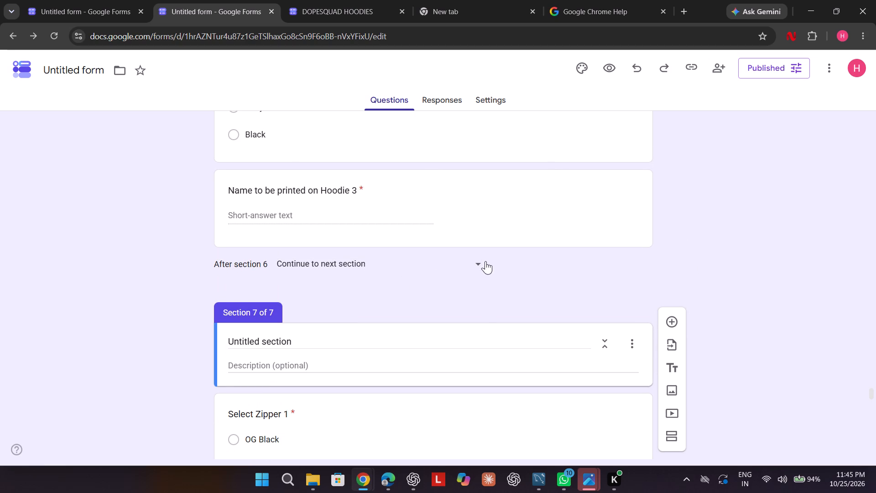
left_click(476, 262)
left_click(549, 272)
scroll(549, 272, "down", 8)
scroll(397, 373, "down", 8)
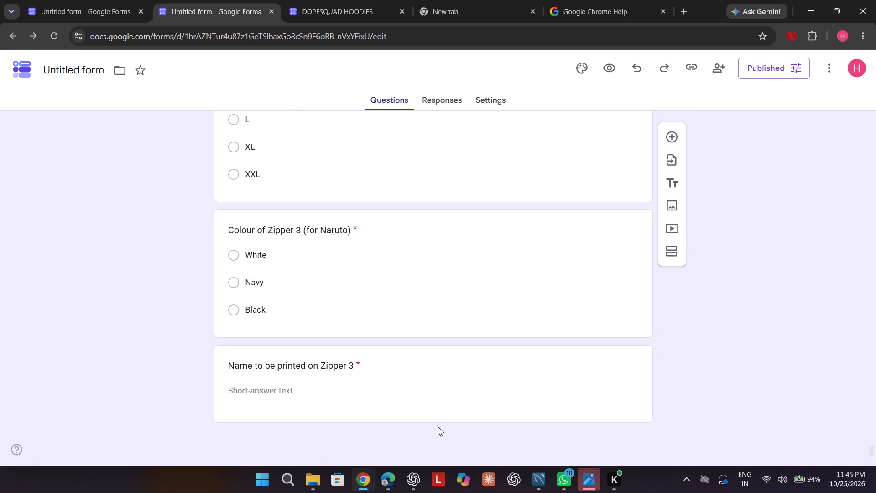
left_click(430, 431)
scroll(430, 431, "up", 10)
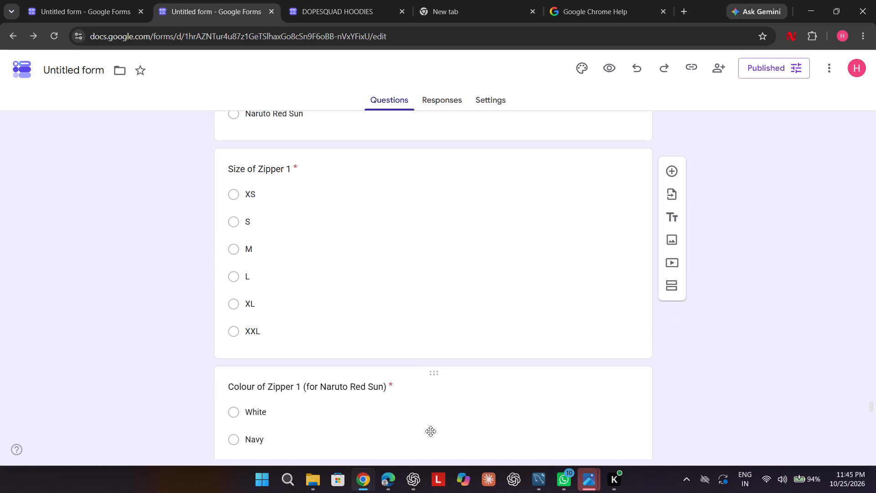
scroll(430, 431, "up", 3)
left_click(370, 166)
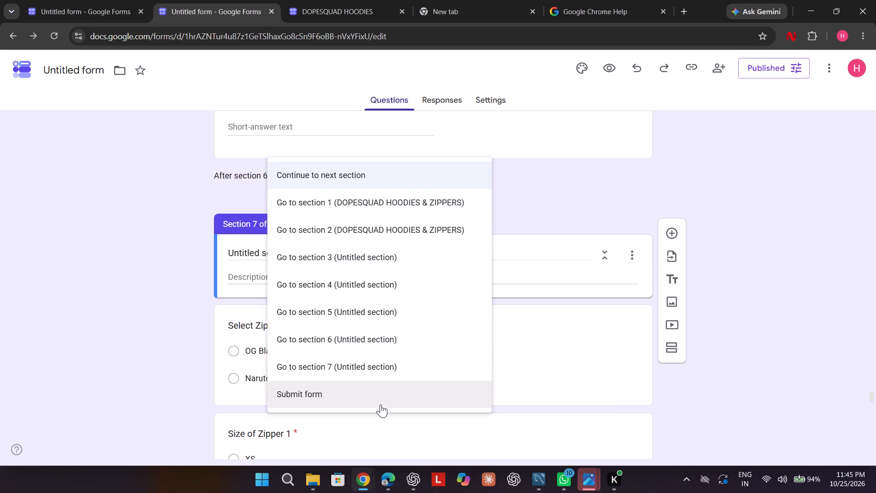
left_click(535, 224)
Check the navigation choices after section 1, keeping Continue to next section.
scroll(535, 224, "up", 12)
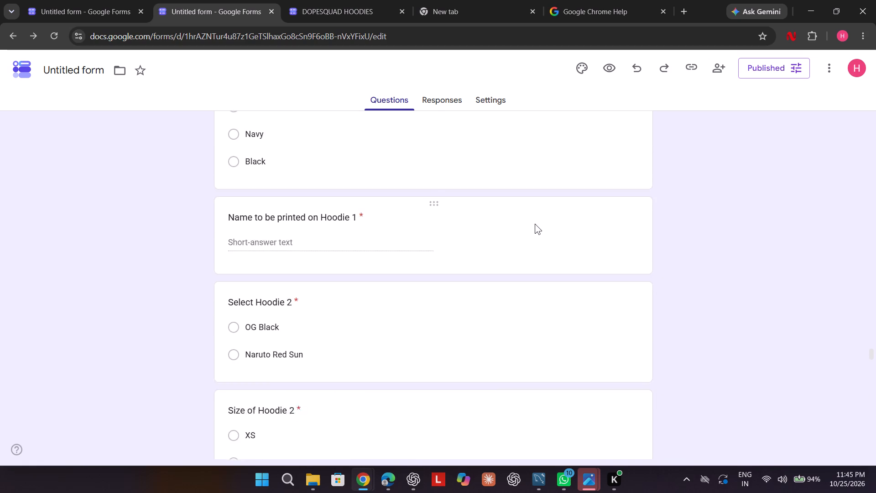
scroll(535, 224, "up", 3)
scroll(535, 224, "up", 20)
scroll(535, 224, "up", 2)
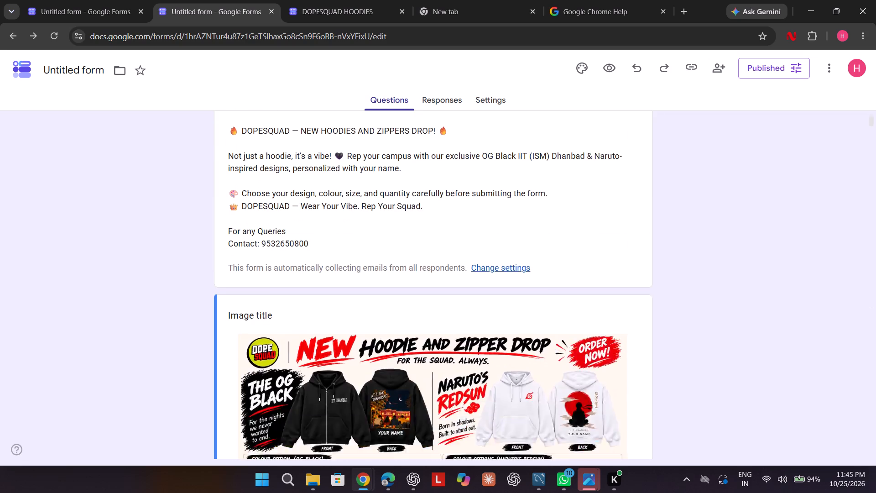
scroll(535, 224, "up", 8)
scroll(535, 224, "down", 15)
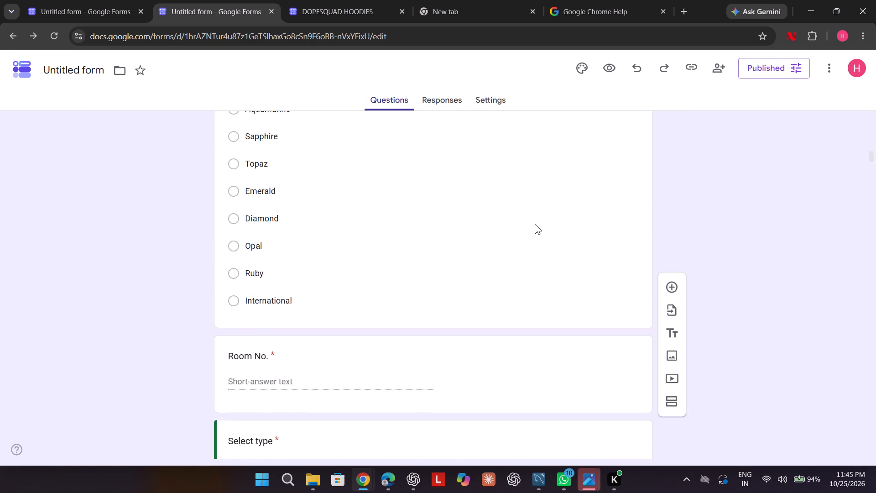
scroll(535, 224, "down", 3)
left_click(395, 334)
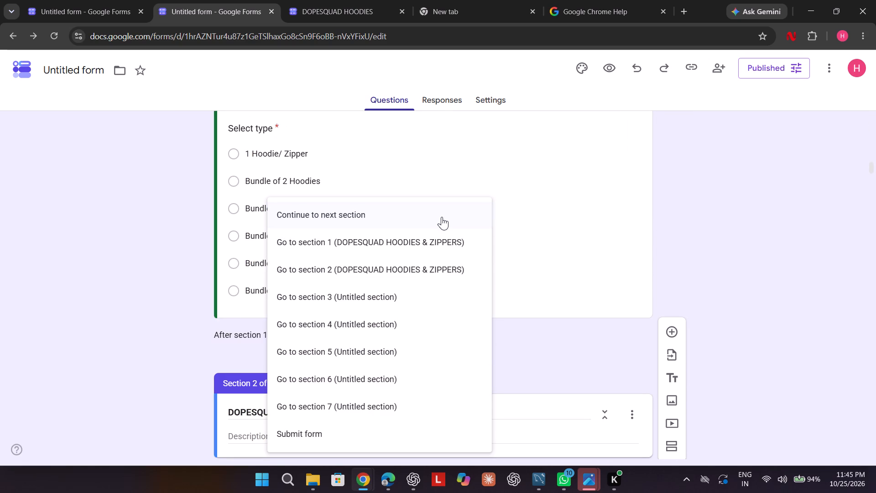
left_click(535, 352)
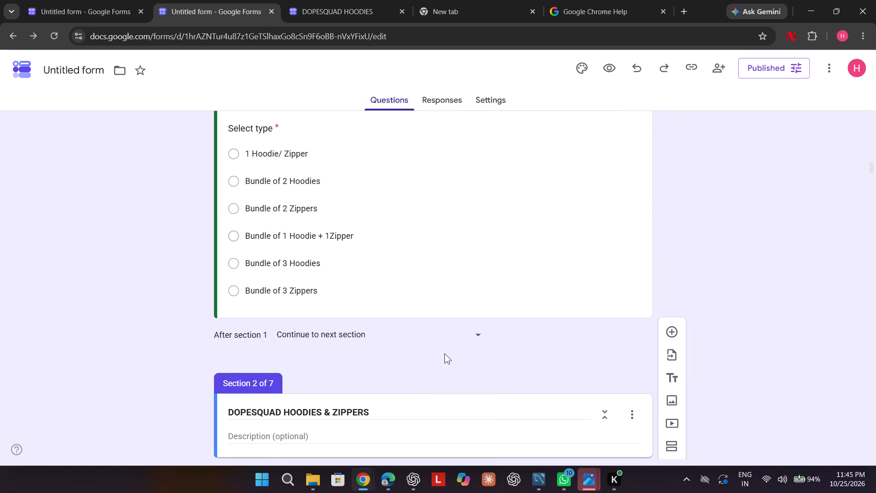
left_click(450, 335)
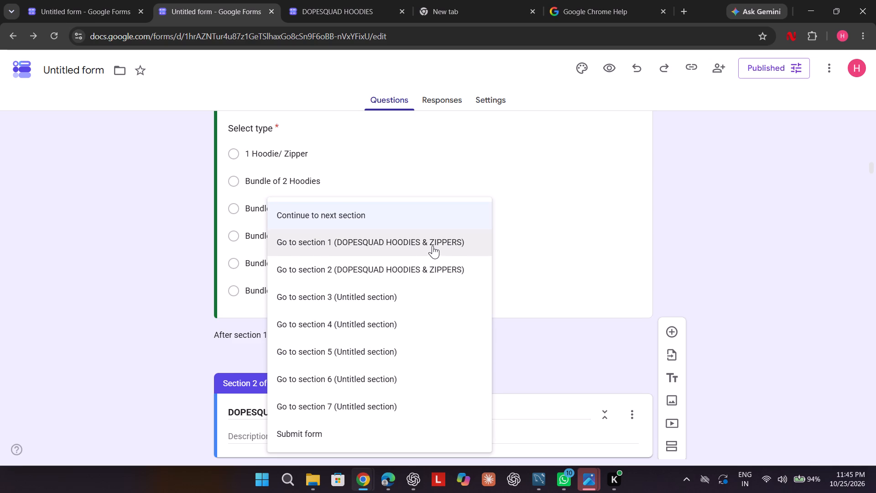
left_click(428, 223)
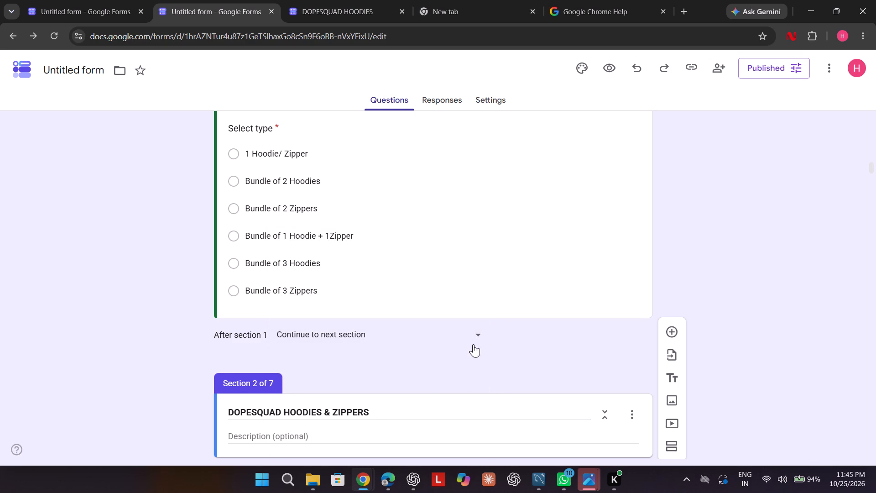
Review the questions of sections 1 and 2, from the poster image to the single-item design and size questions.
scroll(472, 344, "up", 2)
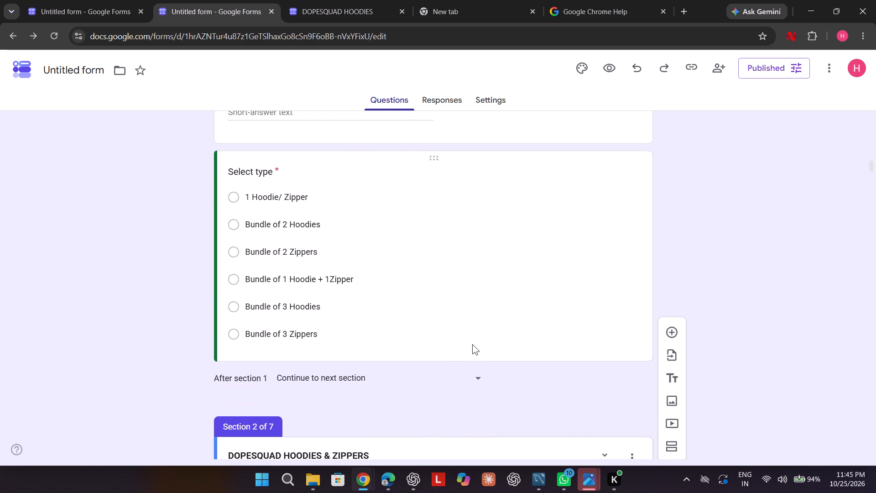
scroll(472, 344, "up", 2)
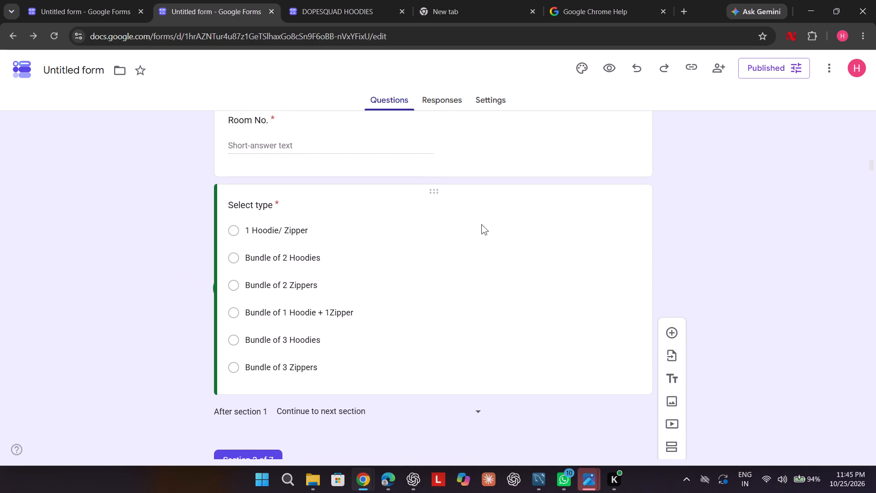
scroll(535, 243, "up", 5)
scroll(535, 243, "down", 1)
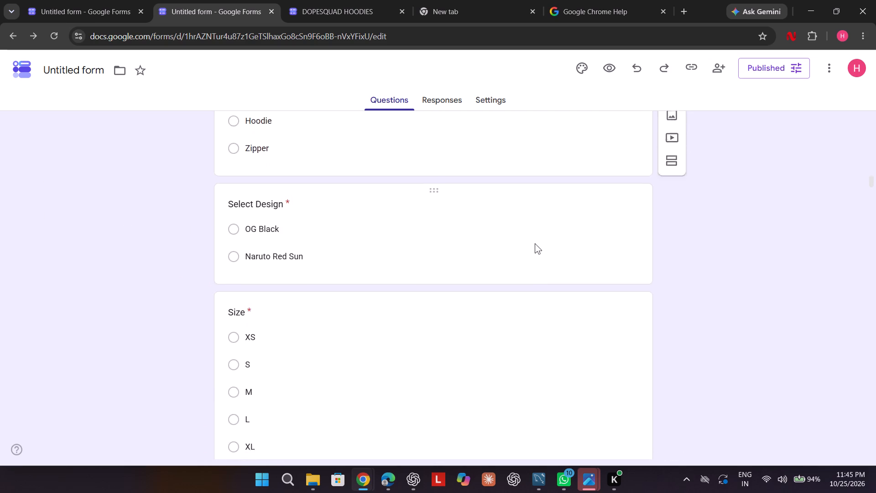
scroll(535, 243, "up", 4)
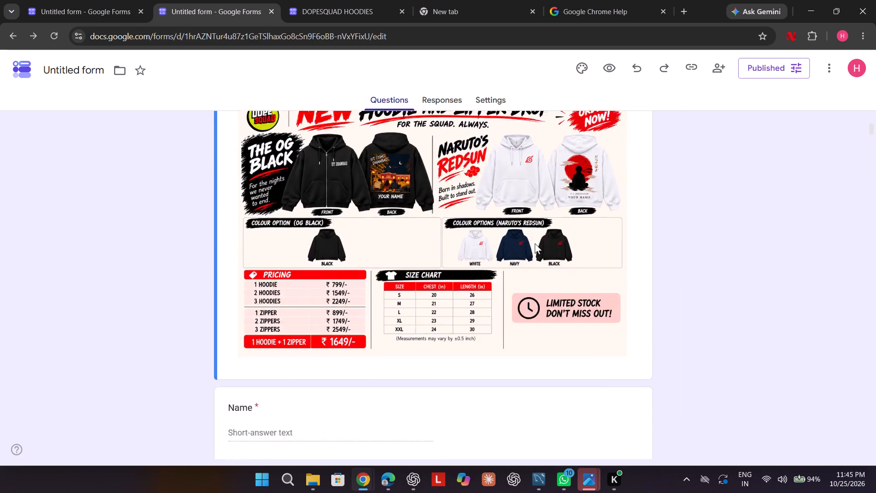
scroll(535, 243, "down", 4)
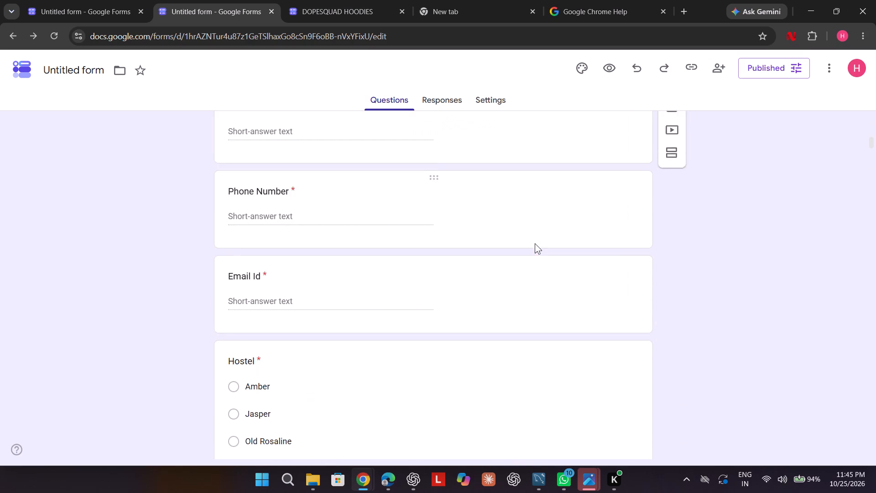
scroll(535, 243, "down", 7)
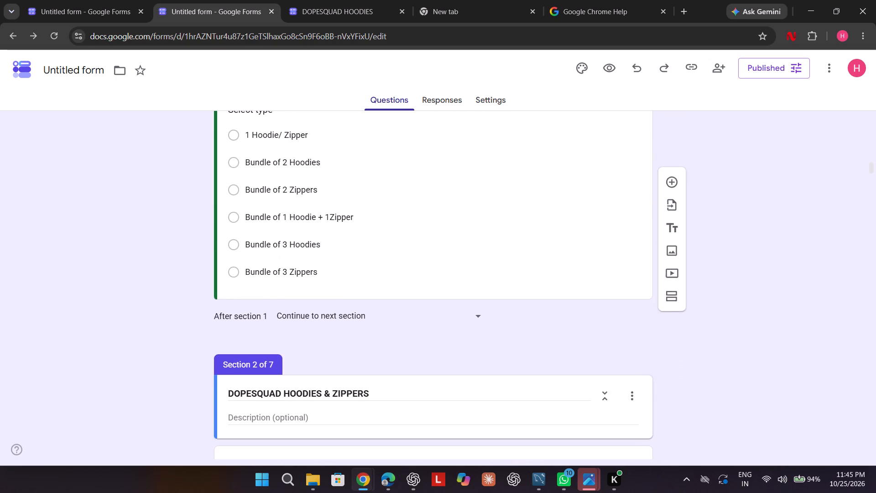
scroll(535, 243, "down", 1)
scroll(535, 243, "up", 1)
Check the section routing and additional options of the Select type question, leaving them unchanged.
left_click(535, 243)
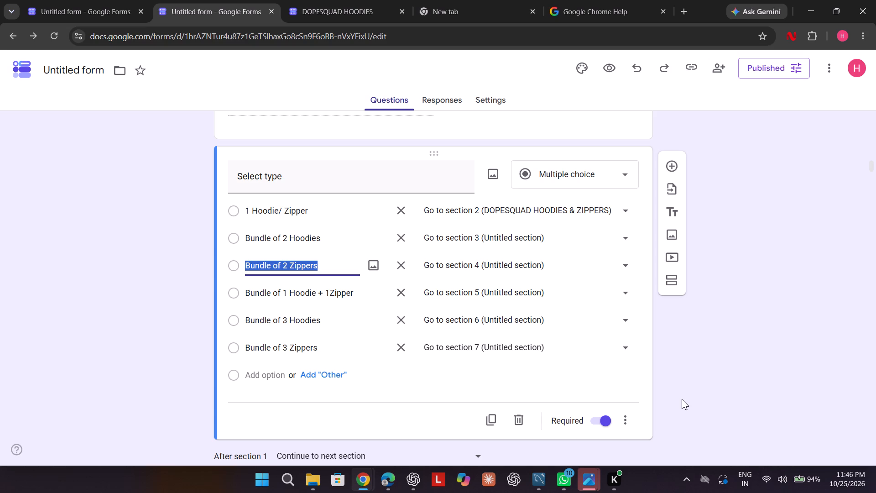
left_click(618, 425)
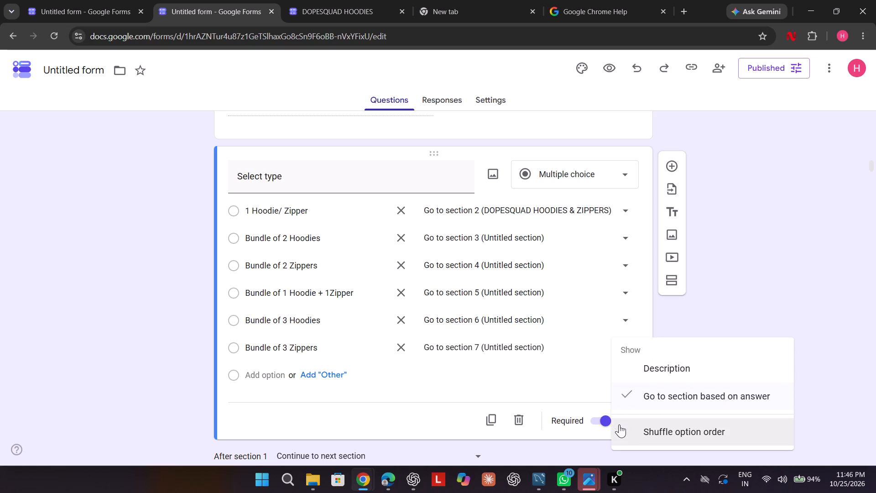
left_click(714, 284)
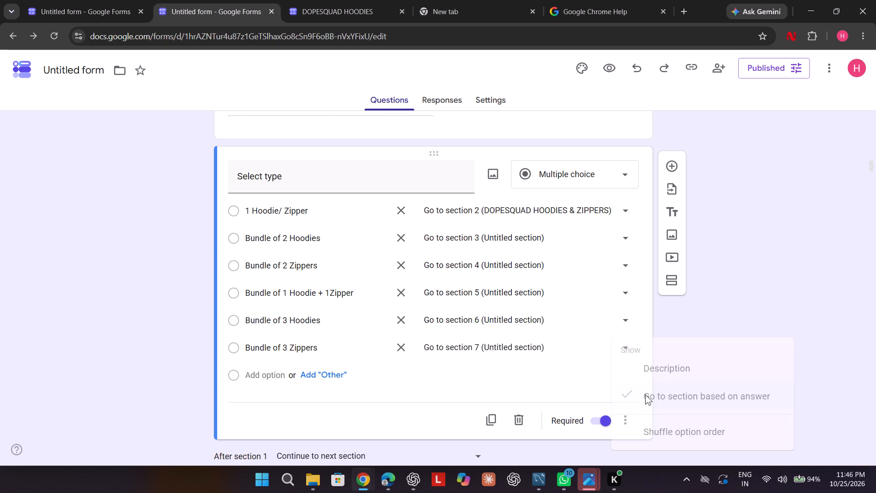
left_click(626, 412)
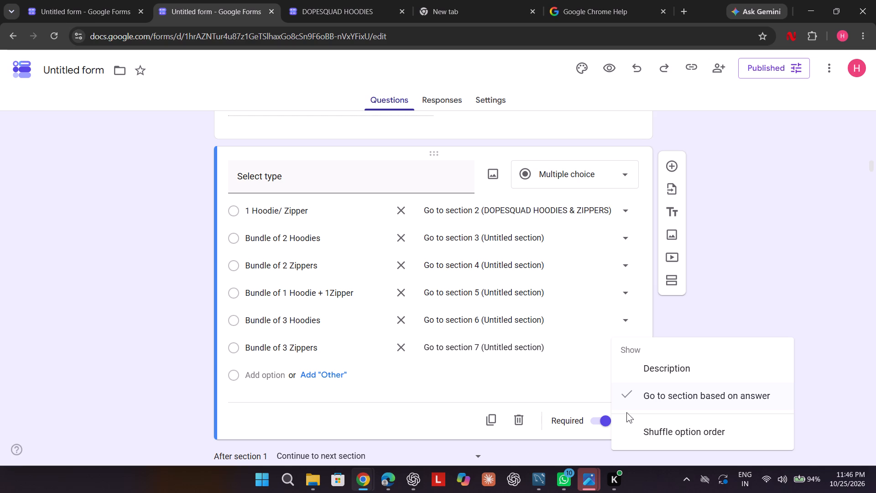
left_click(767, 257)
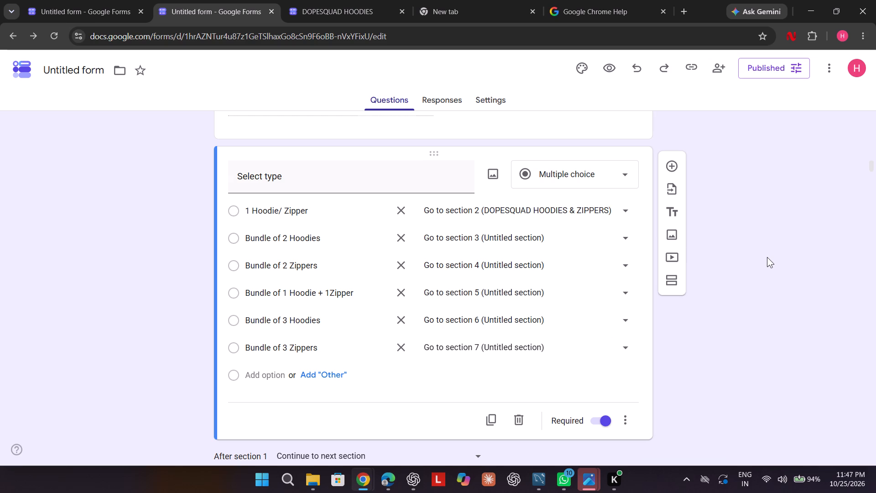
Look for an after-section navigation setting below the last question of section 7, Name to be printed on Zipper 3.
scroll(767, 257, "down", 14)
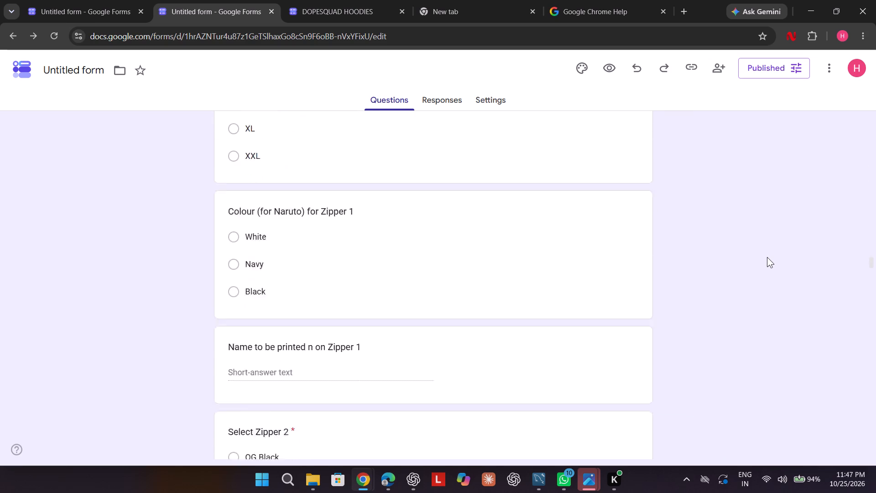
scroll(767, 257, "down", 14)
scroll(767, 257, "down", 7)
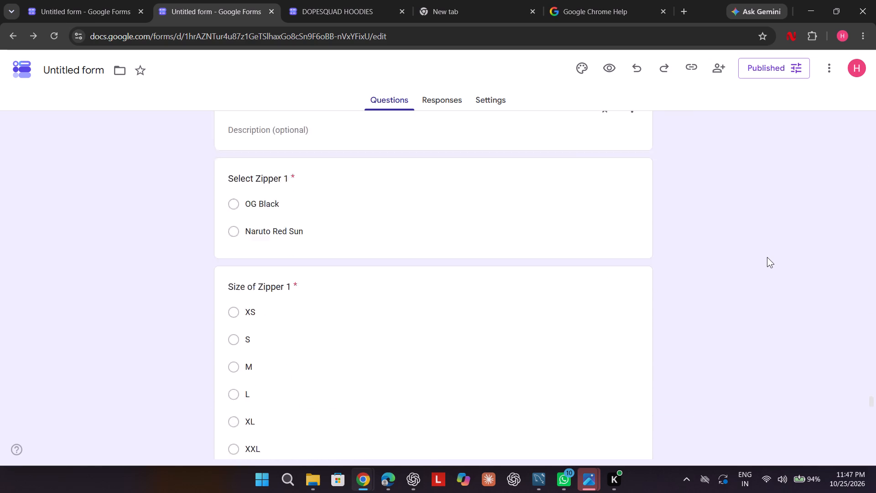
scroll(767, 257, "down", 15)
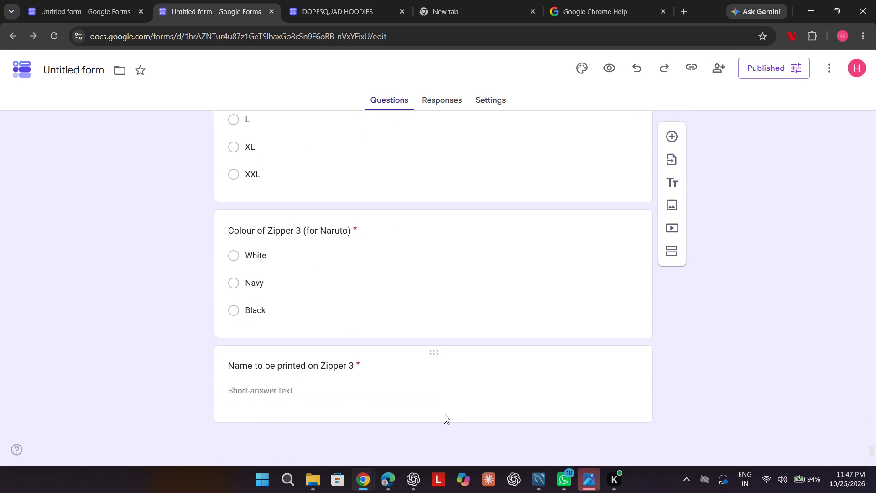
left_click(443, 414)
scroll(694, 290, "down", 2)
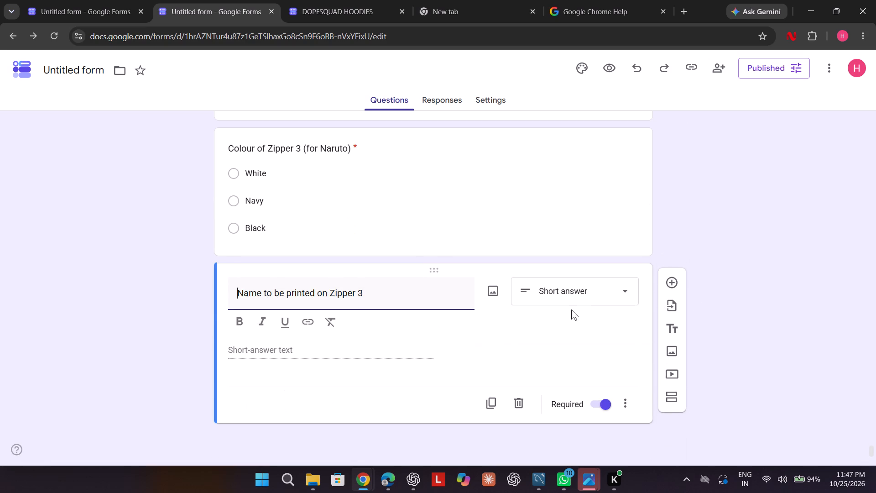
left_click(455, 427)
left_click(455, 427)
scroll(455, 427, "down", 1)
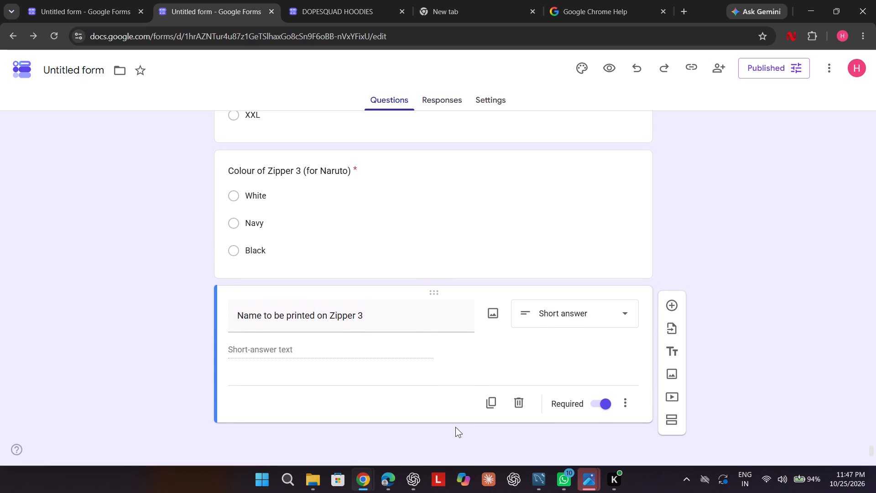
scroll(455, 427, "down", 1)
Set the navigation after section 6 to Submit form.
scroll(693, 223, "up", 1)
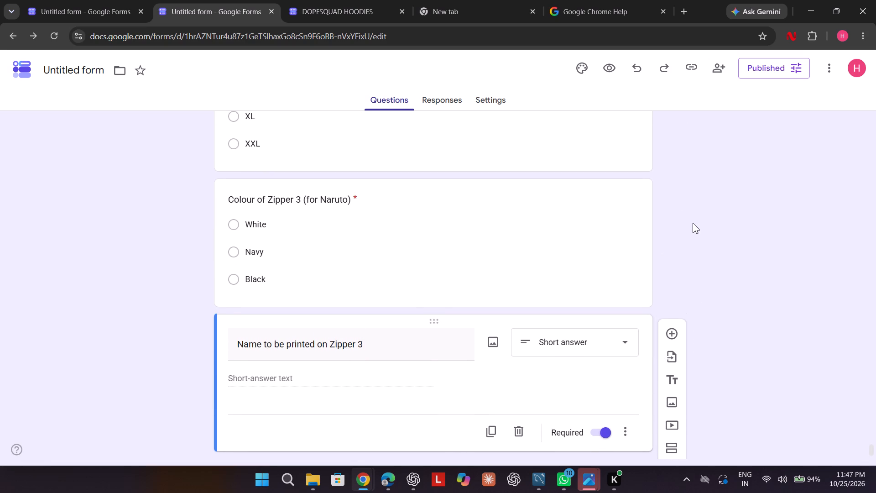
scroll(693, 223, "up", 10)
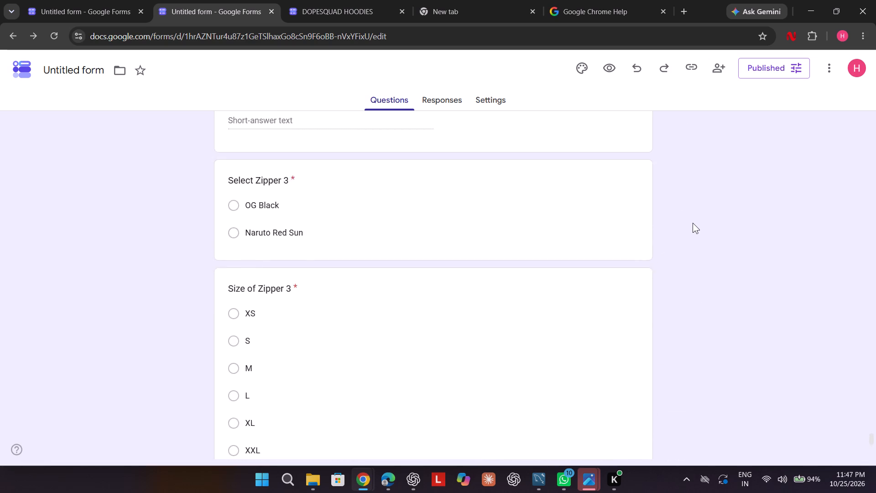
scroll(693, 223, "up", 12)
scroll(693, 223, "down", 2)
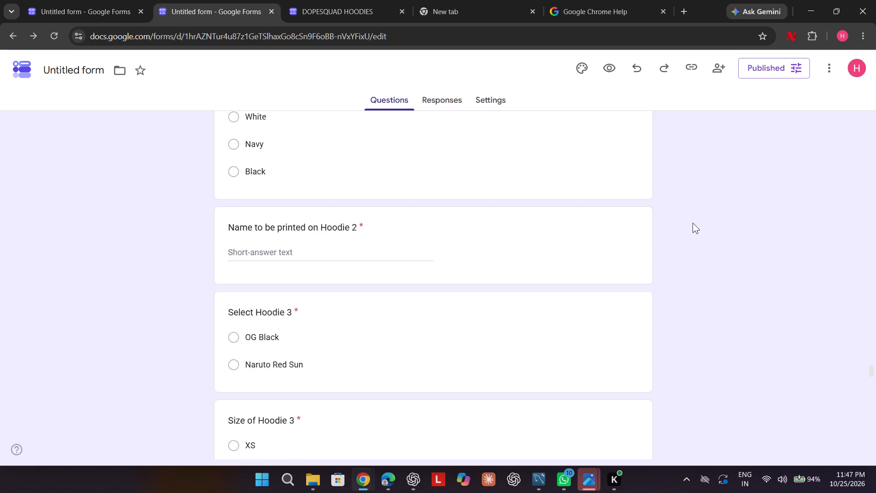
scroll(693, 223, "down", 6)
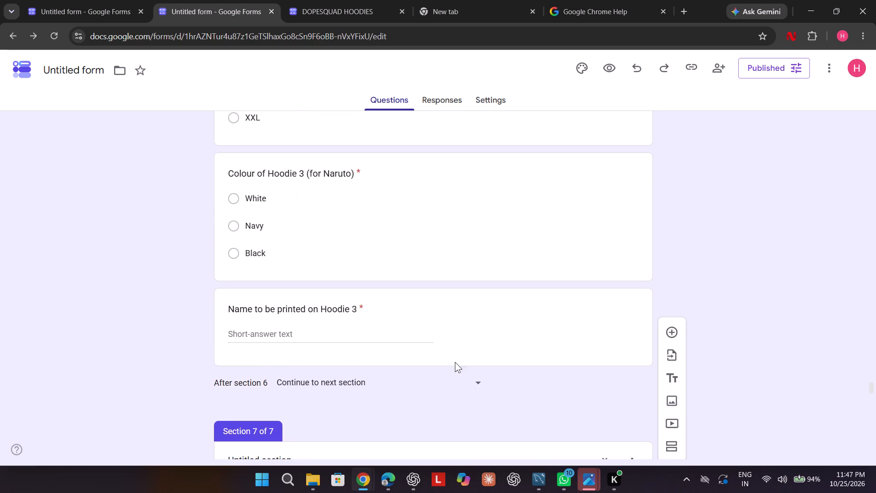
left_click(476, 382)
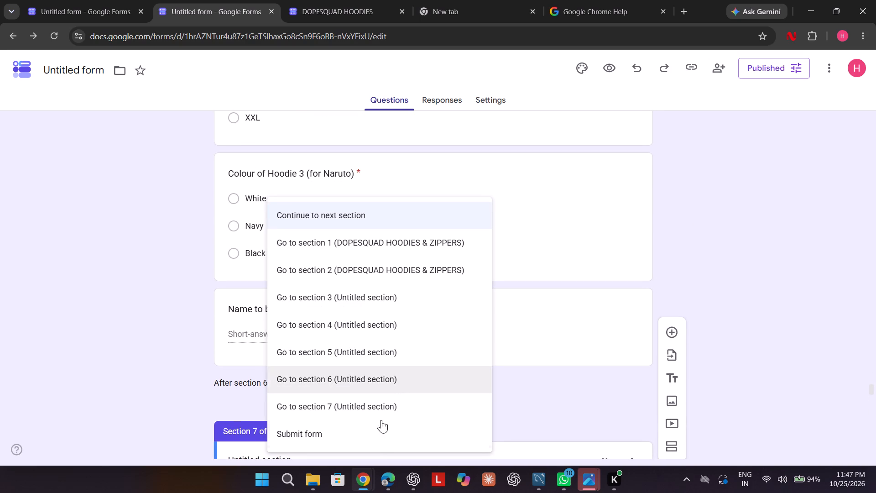
left_click(370, 434)
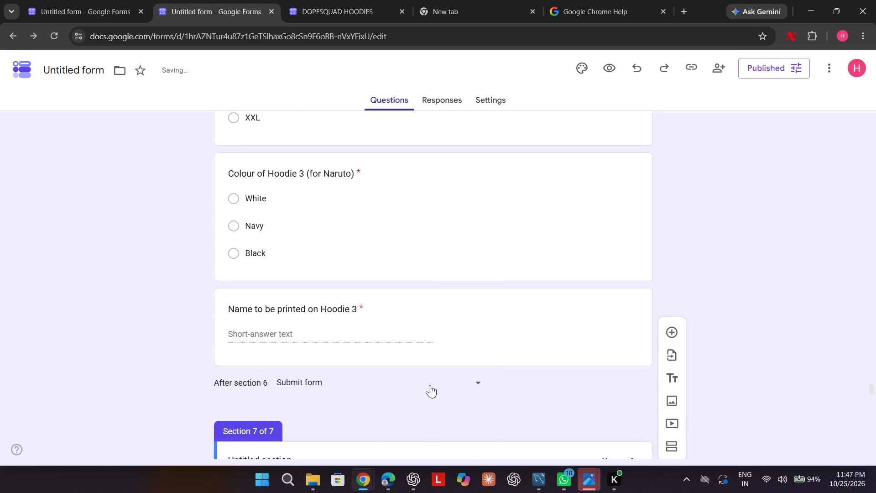
Recheck the navigation choices after section 6, keeping Submit form.
scroll(429, 385, "up", 5)
scroll(724, 289, "up", 6)
scroll(724, 289, "right", 1)
scroll(724, 289, "down", 1)
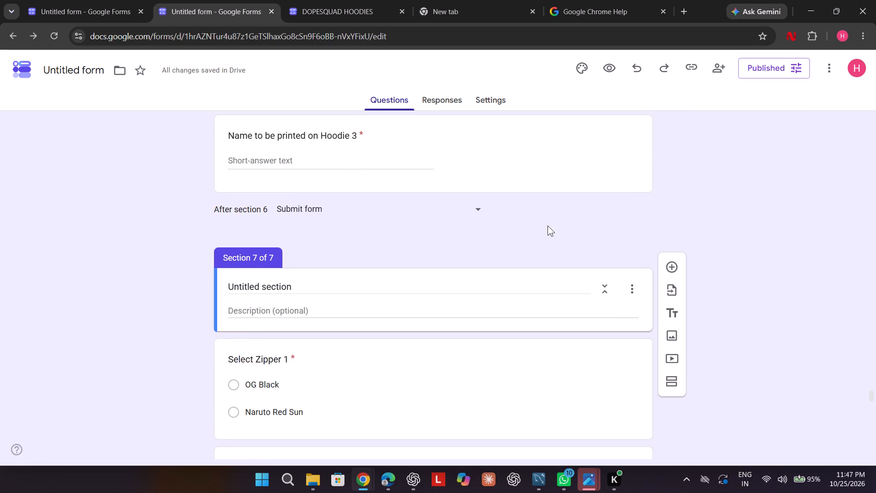
left_click(480, 207)
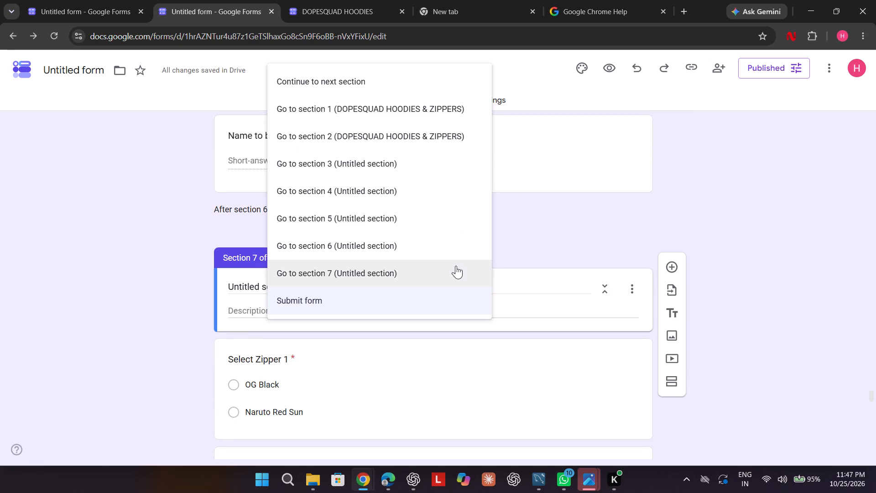
left_click(515, 235)
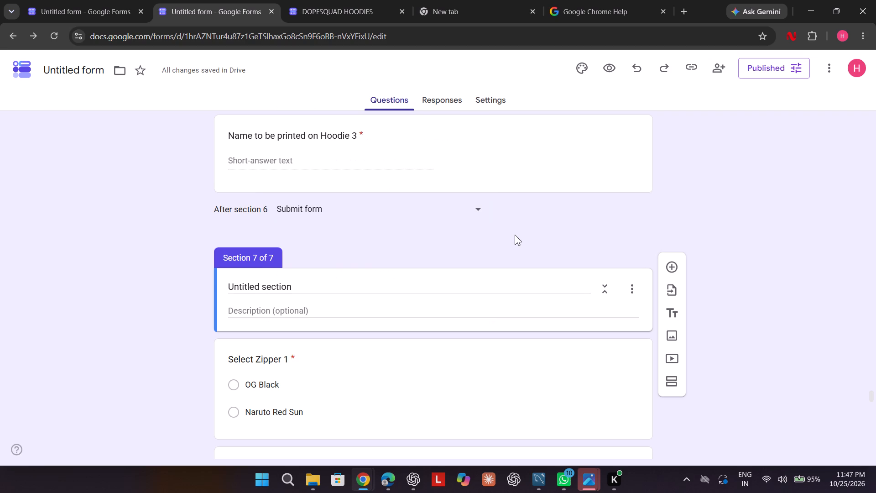
Set the navigation after section 5 to Submit form.
scroll(515, 235, "up", 2)
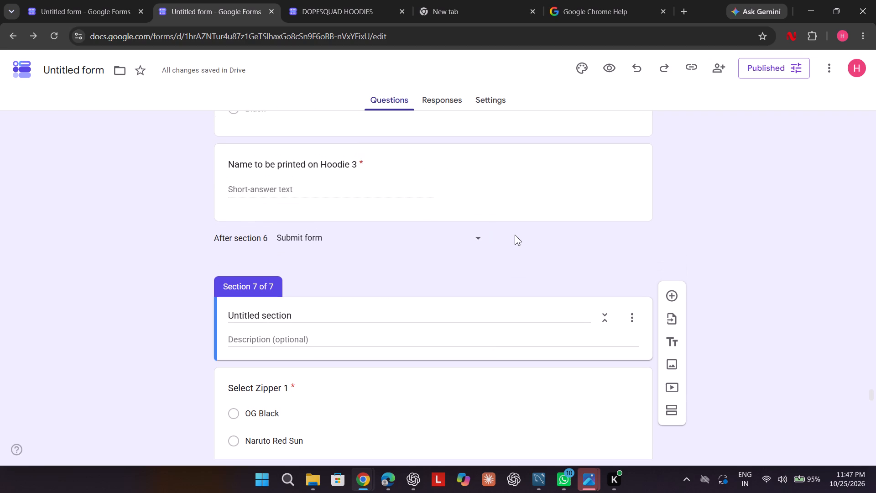
scroll(515, 235, "up", 13)
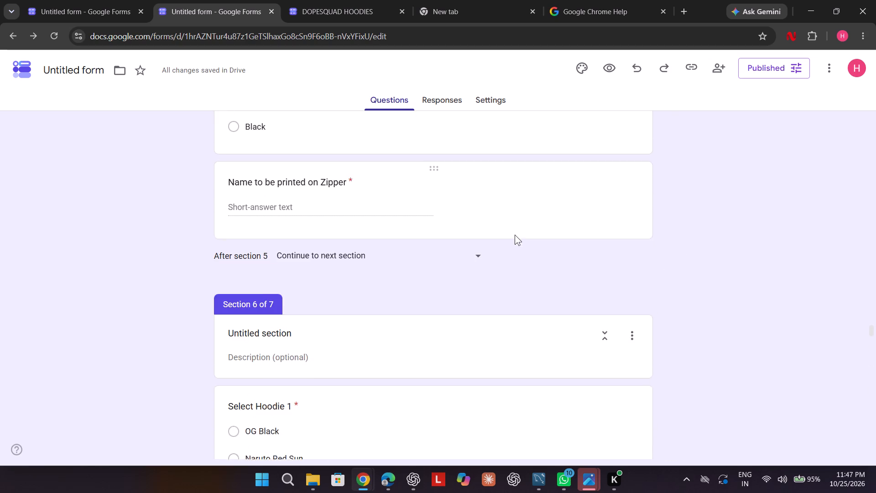
scroll(515, 235, "up", 1)
left_click(419, 271)
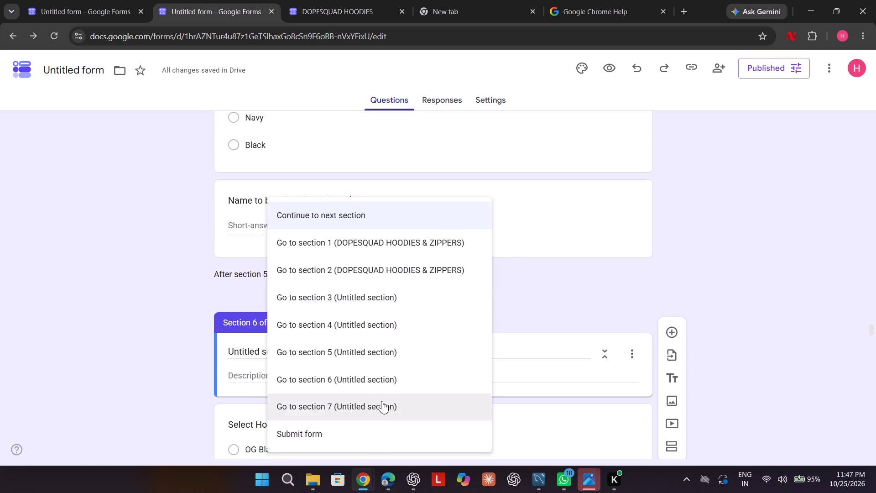
left_click(374, 441)
Set the navigation after section 4 to Submit form.
scroll(662, 269, "up", 1)
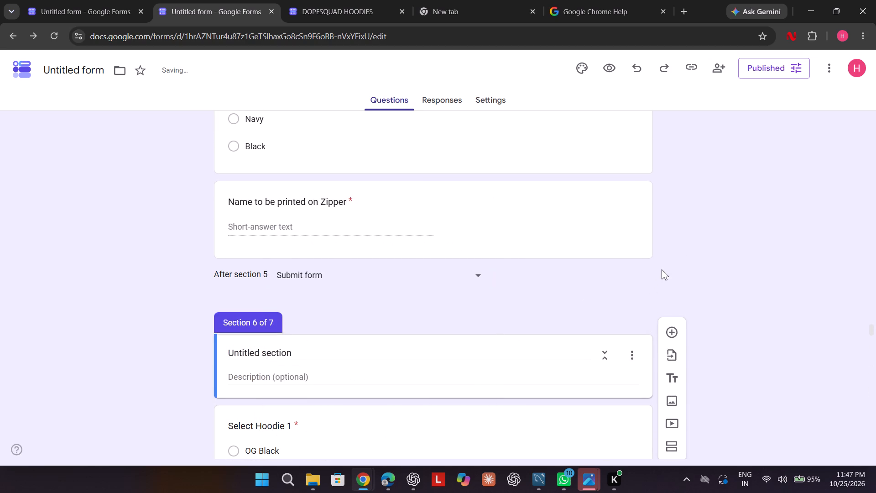
scroll(662, 269, "up", 15)
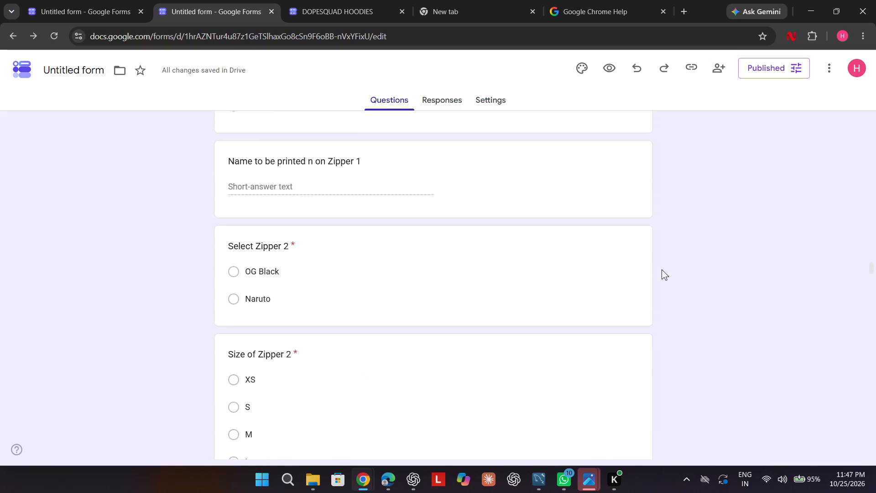
scroll(662, 269, "up", 1)
left_click(481, 194)
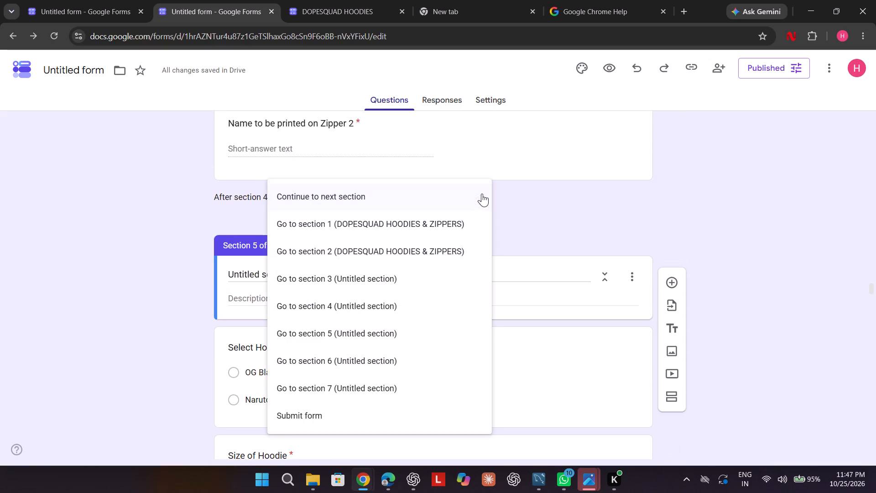
left_click(385, 407)
Set the navigation after section 3 to Submit form.
scroll(592, 192, "up", 19)
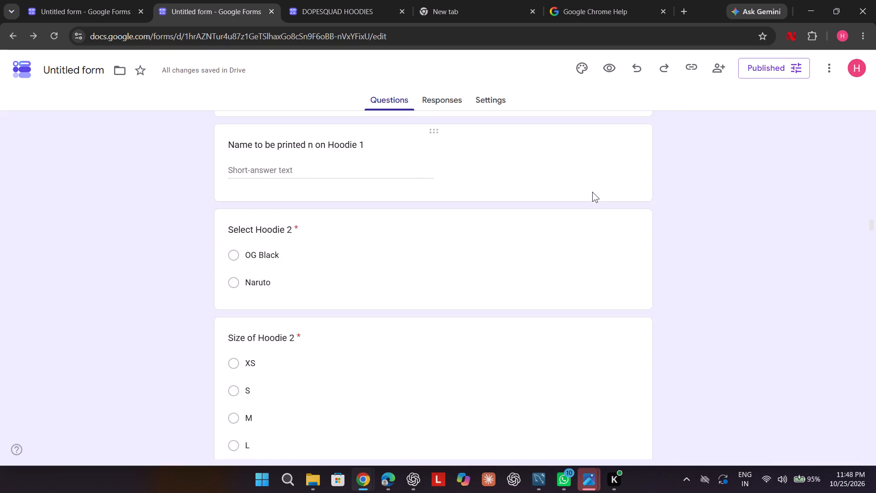
scroll(592, 192, "down", 8)
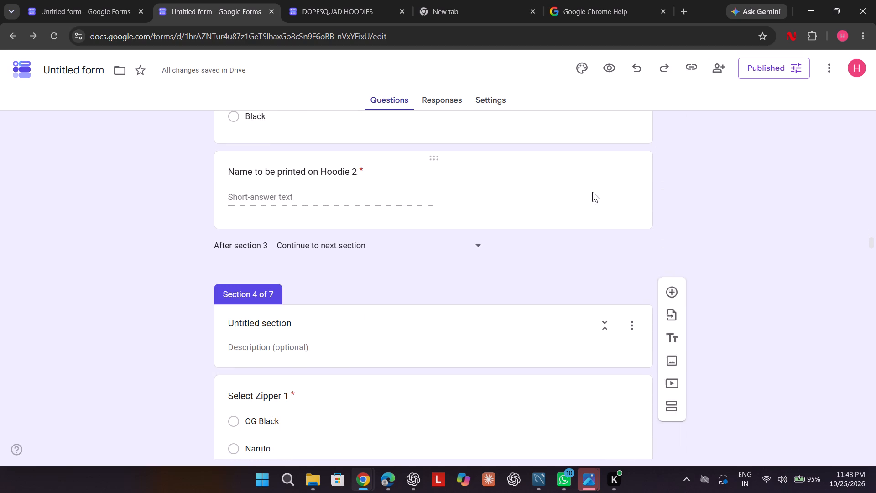
left_click(476, 243)
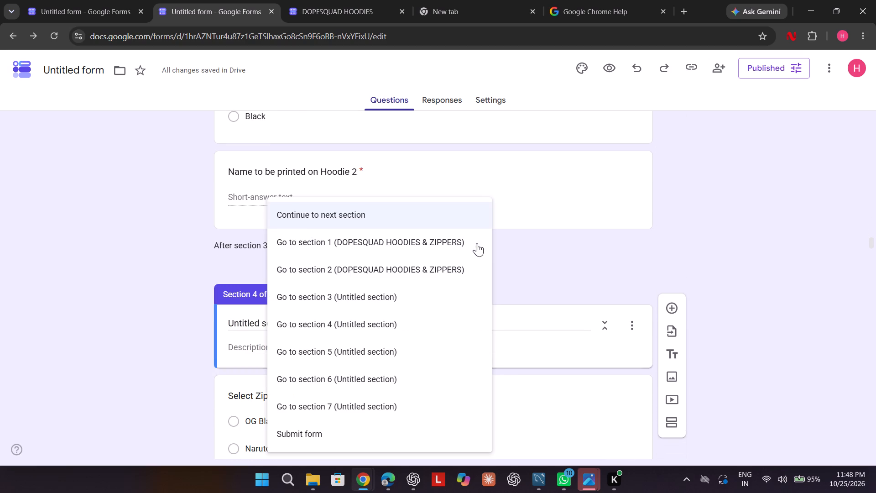
left_click_drag(339, 430, 366, 425)
left_click(366, 425)
Set the navigation after section 2 to Submit form.
scroll(633, 241, "up", 10)
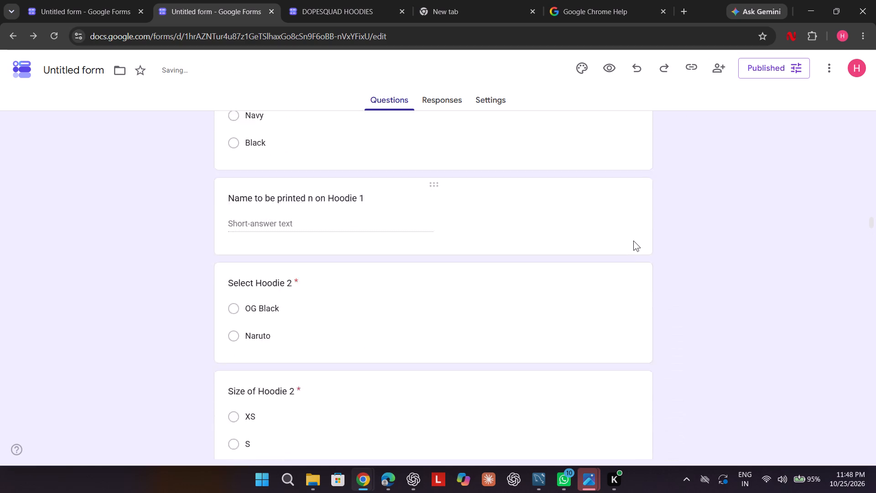
scroll(633, 241, "up", 5)
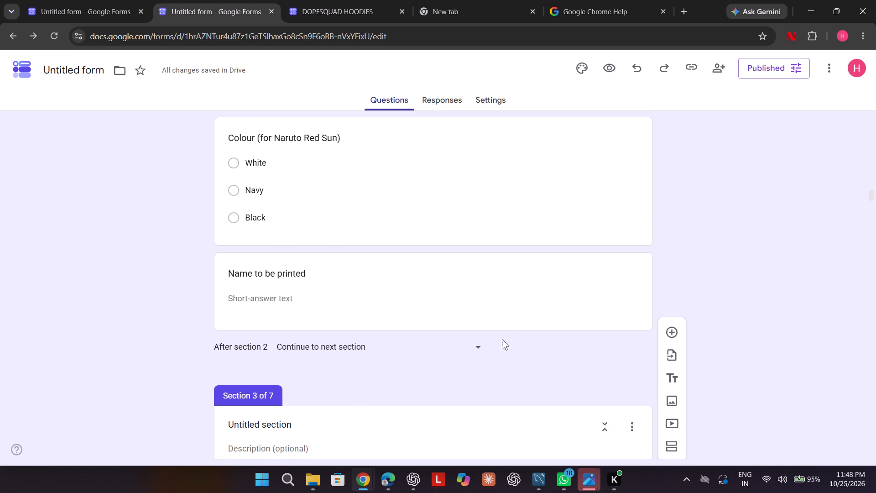
left_click(478, 346)
left_click(401, 427)
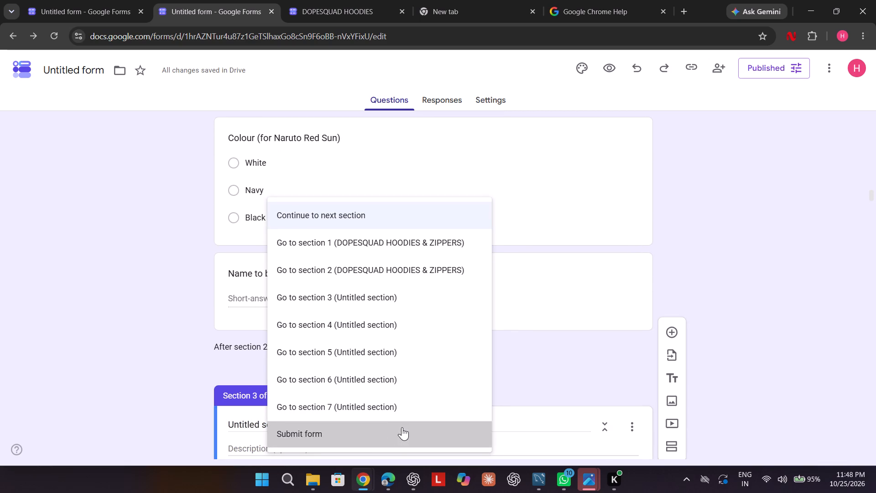
Set the navigation after section 1 to Submit form.
scroll(467, 347, "up", 12)
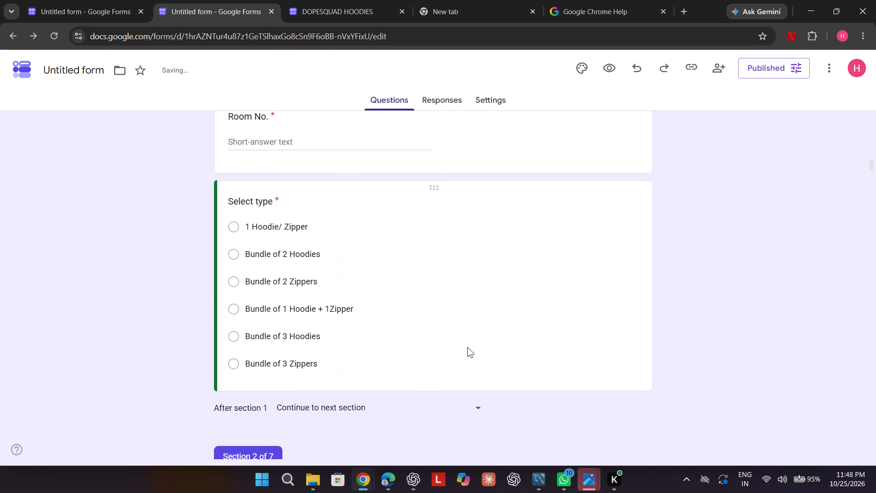
left_click(470, 406)
left_click(407, 439)
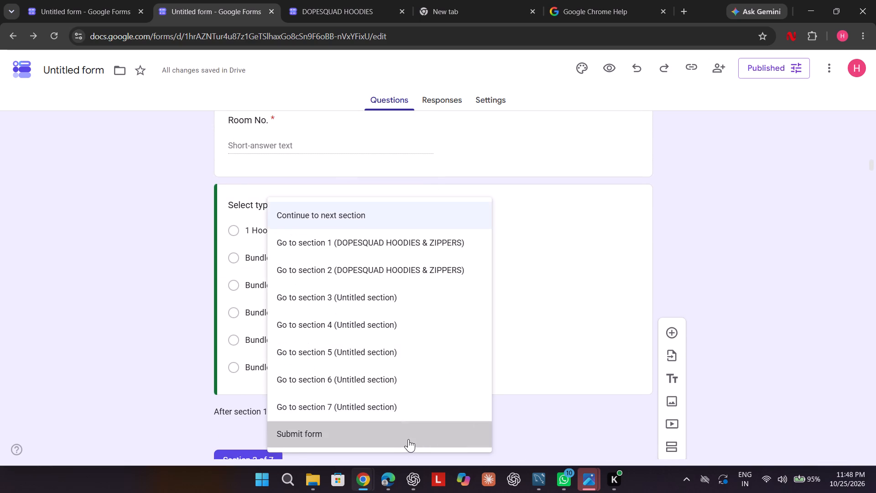
Set the navigation after section 1 to Continue to next section.
scroll(667, 287, "down", 1)
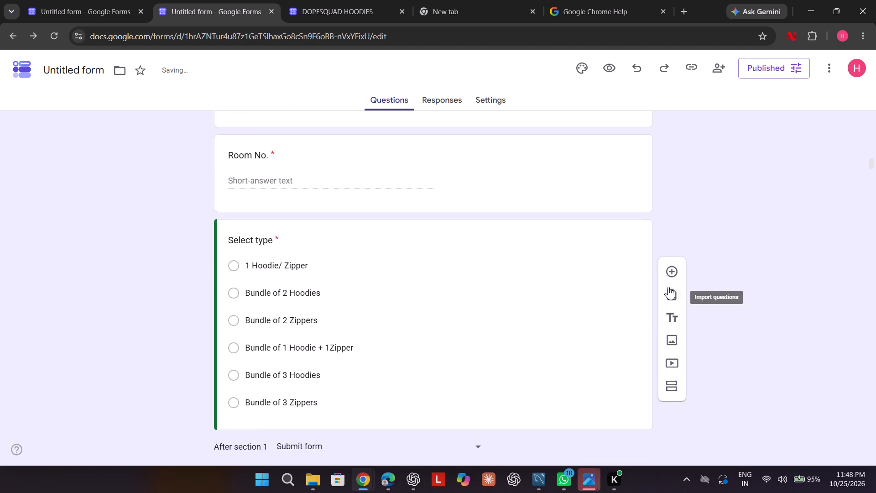
scroll(667, 287, "down", 1)
left_click(480, 354)
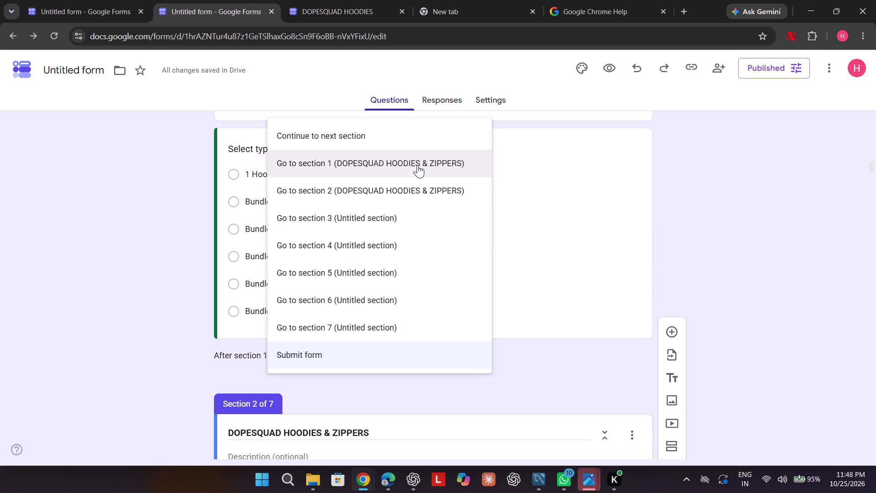
left_click(428, 138)
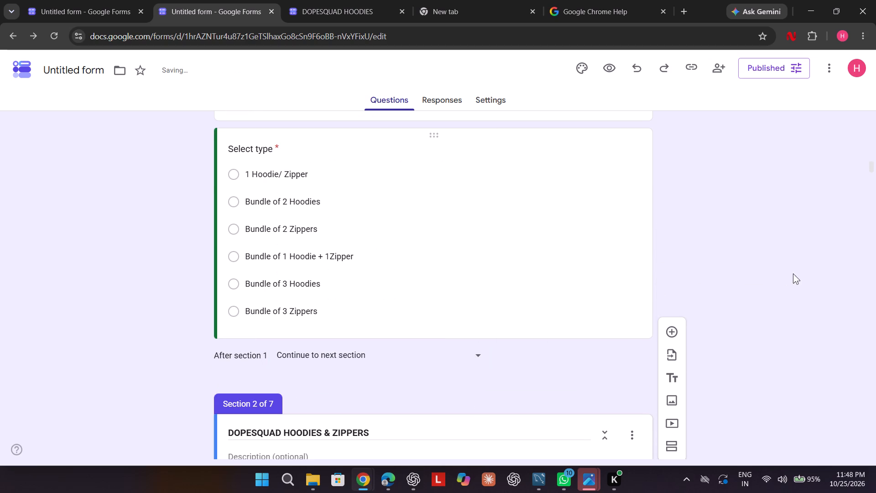
Preview the form and tick the option to record the account email with the response.
left_click(601, 72)
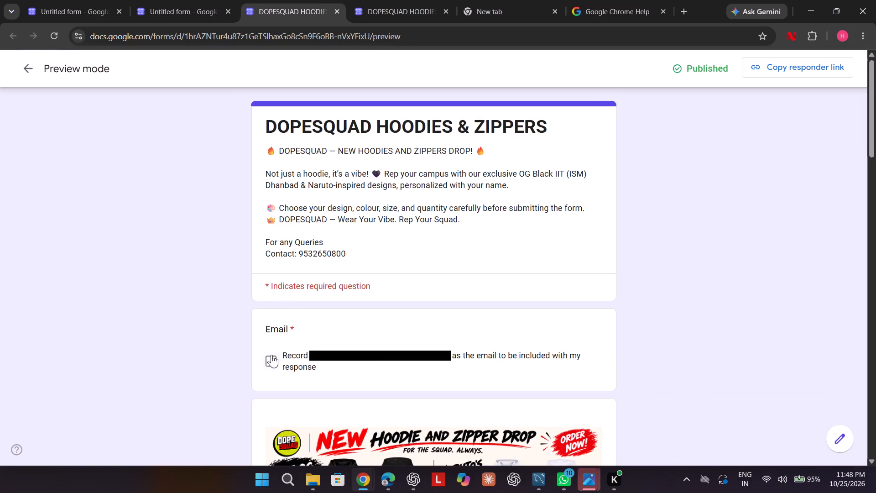
left_click(271, 355)
Fill the test response with asd for Name, Admission Number and Email Id, and asddas for Phone Number.
scroll(271, 355, "down", 8)
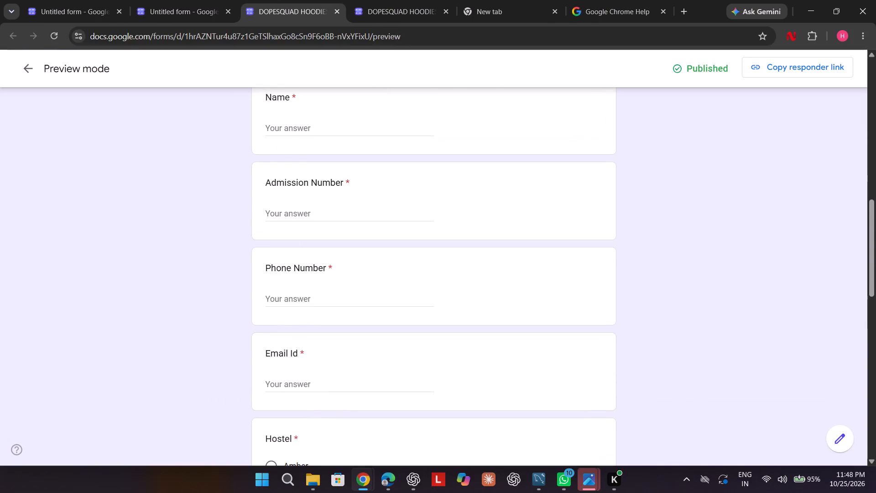
left_click(310, 131)
type("asd")
left_click(287, 215)
key("a")
type("sd")
left_click(289, 294)
key("a")
type("sdd")
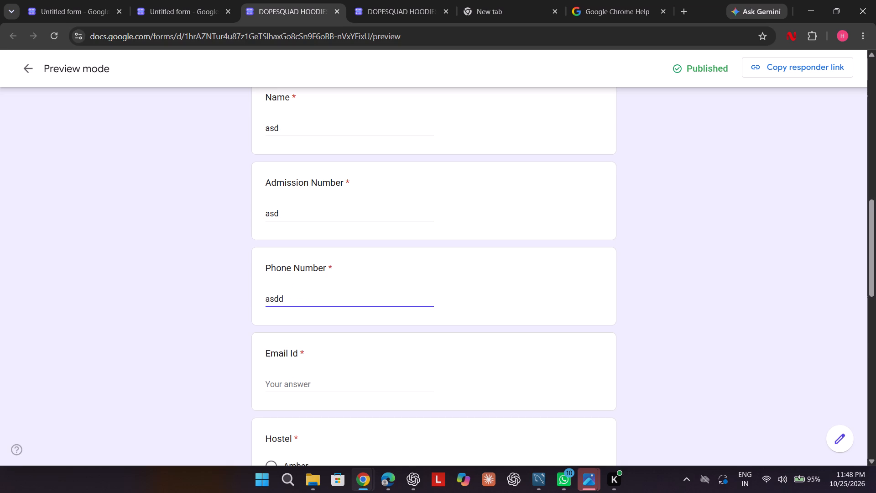
type("as")
left_click(287, 384)
type("asd")
Choose the Amber hostel, enter room number asd, select Bundle of 2 Hoodies, and continue to its section.
scroll(287, 384, "down", 2)
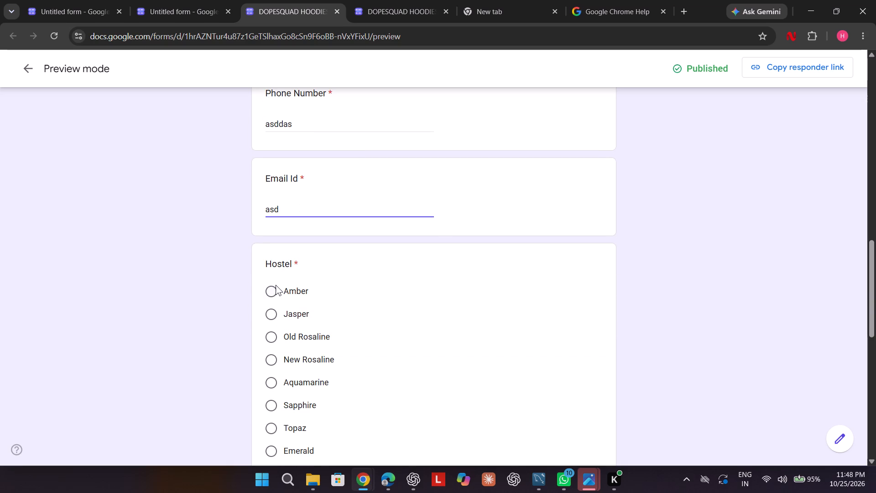
left_click(275, 285)
scroll(271, 292, "down", 3)
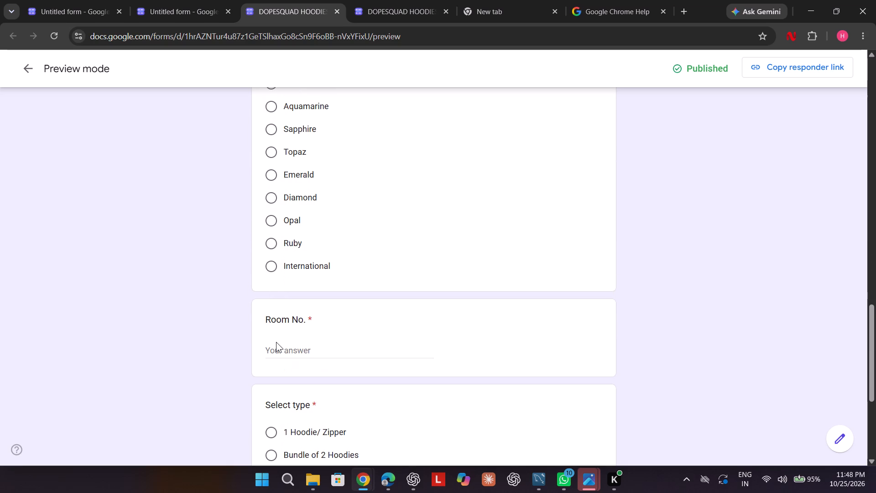
left_click(276, 342)
left_click(276, 347)
key("a")
type("sd")
scroll(276, 347, "down", 2)
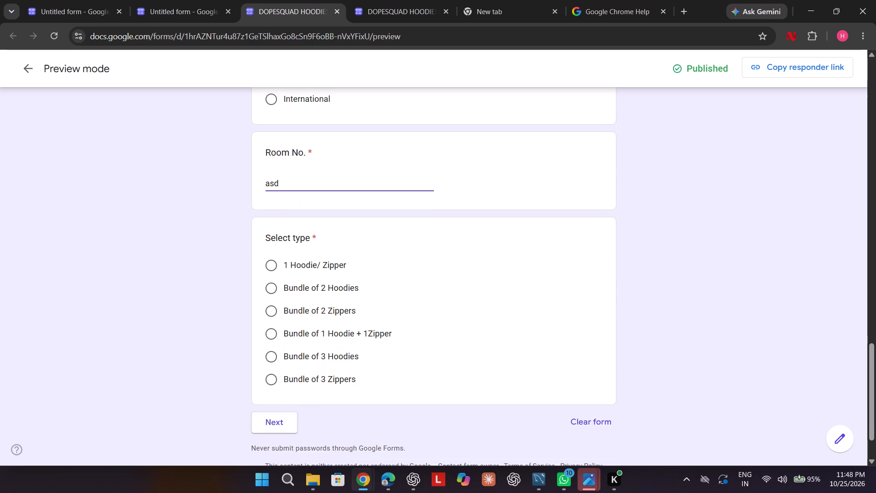
left_click(275, 288)
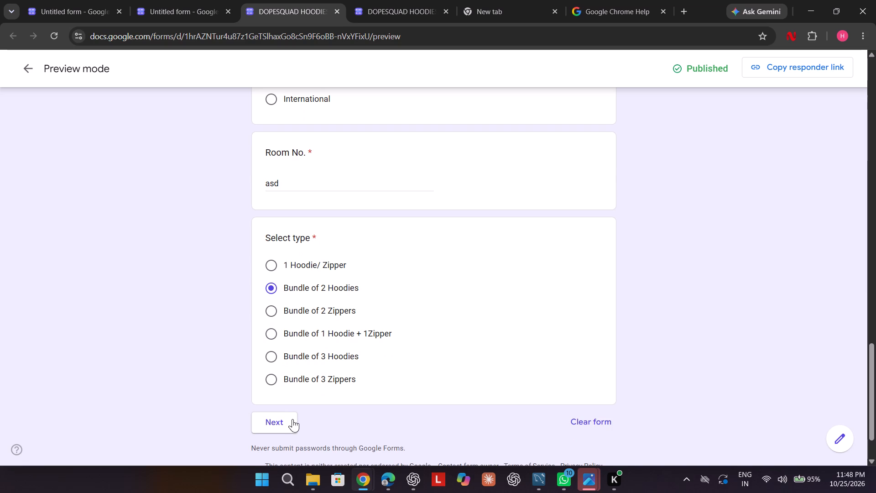
left_click(292, 419)
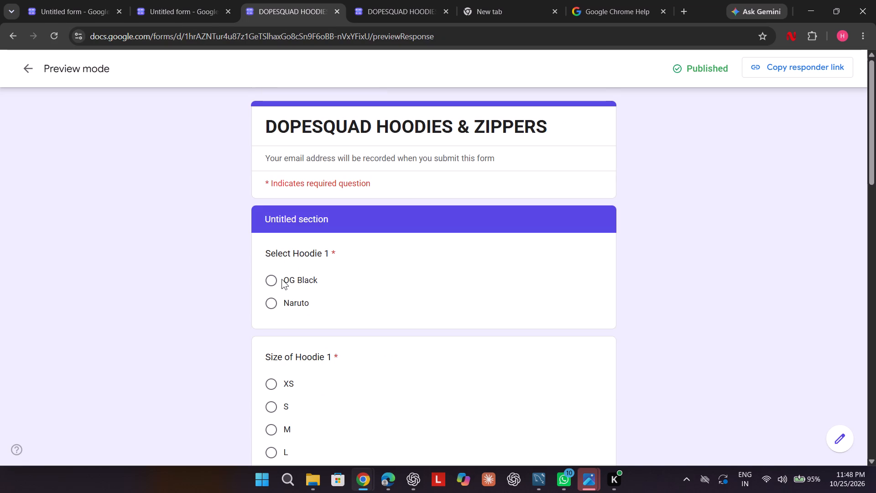
Answer the Hoodie 1 choices with OG Black, size S and colour Black.
left_click(278, 279)
scroll(332, 351, "down", 1)
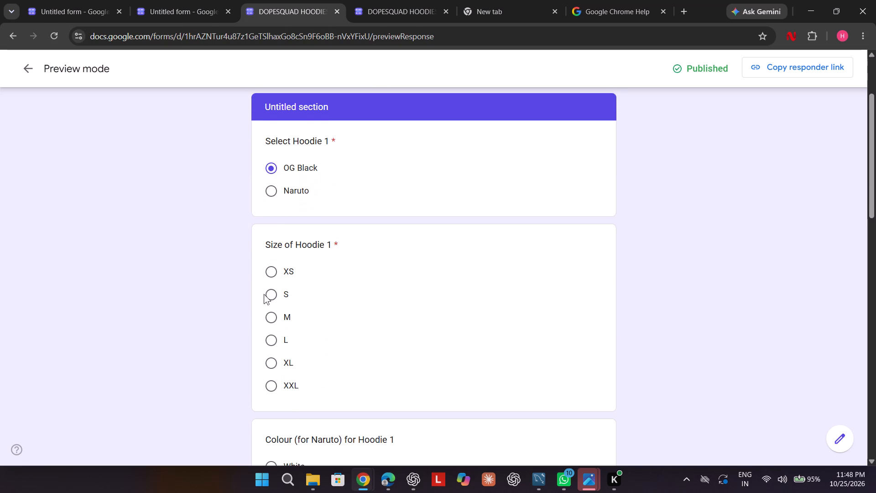
left_click(267, 295)
scroll(267, 295, "down", 2)
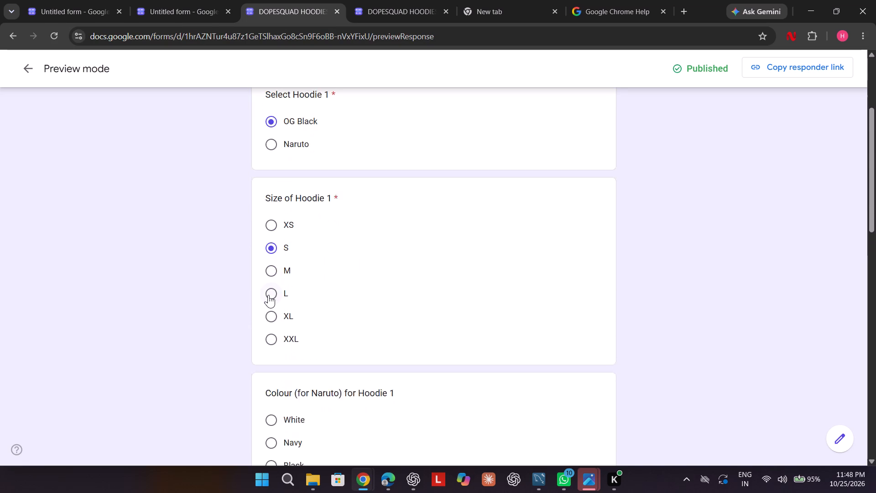
scroll(267, 295, "down", 1)
left_click(269, 288)
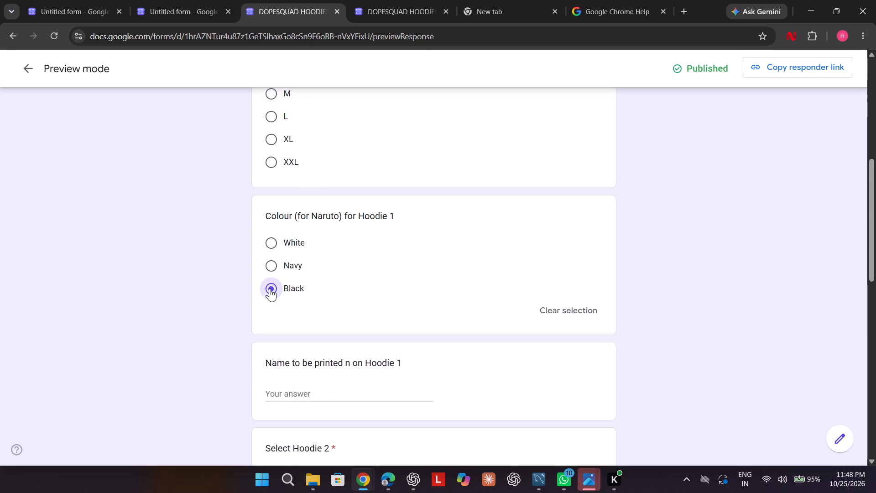
Answer the Hoodie 2 questions with Naruto, size M, colour Navy and printed name sdf.
scroll(269, 288, "down", 1)
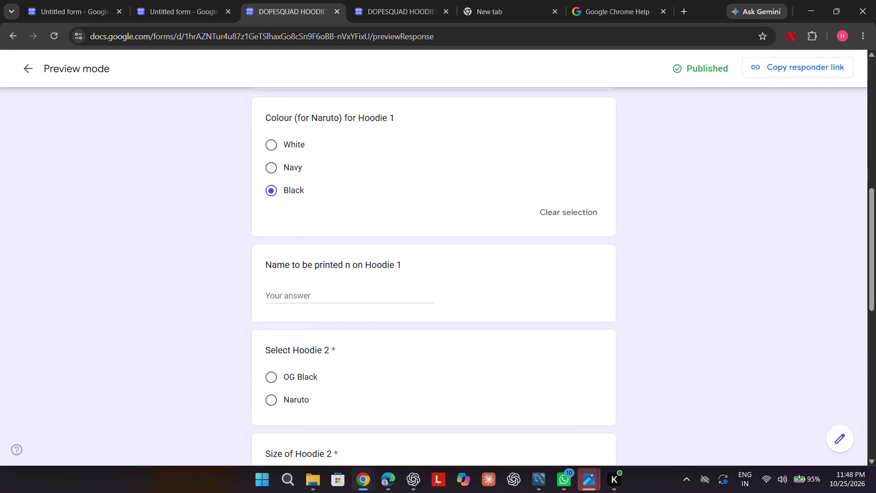
scroll(269, 288, "down", 2)
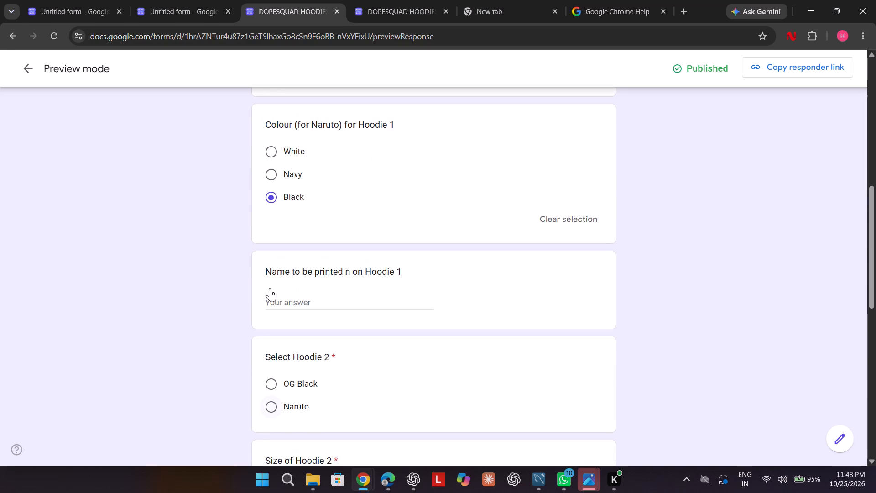
left_click(269, 253)
scroll(369, 325, "down", 1)
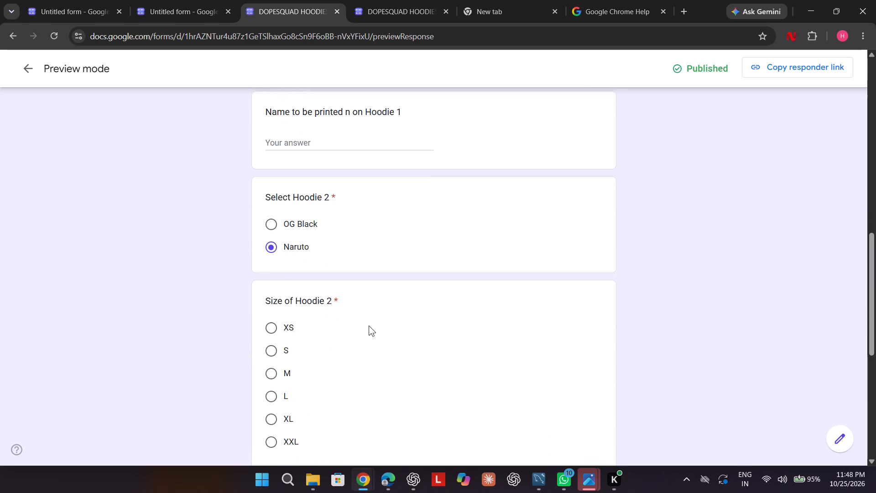
scroll(369, 325, "down", 1)
left_click(270, 271)
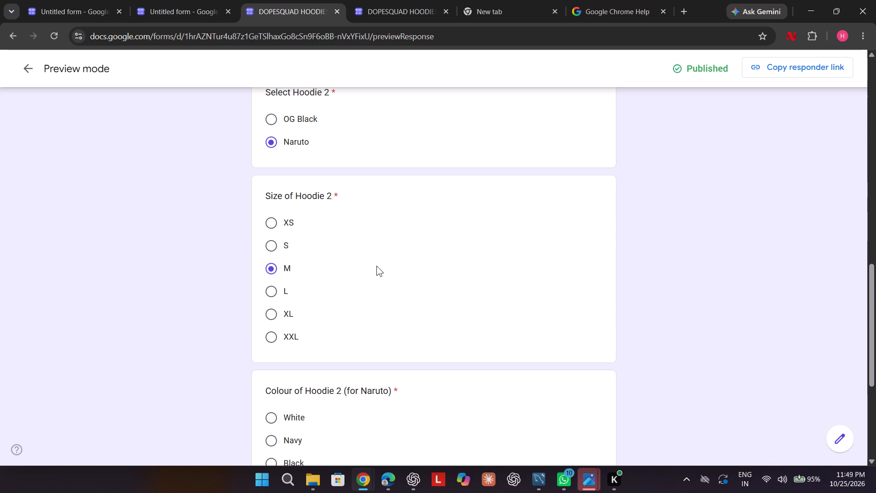
scroll(376, 266, "down", 1)
left_click(276, 310)
scroll(352, 316, "down", 1)
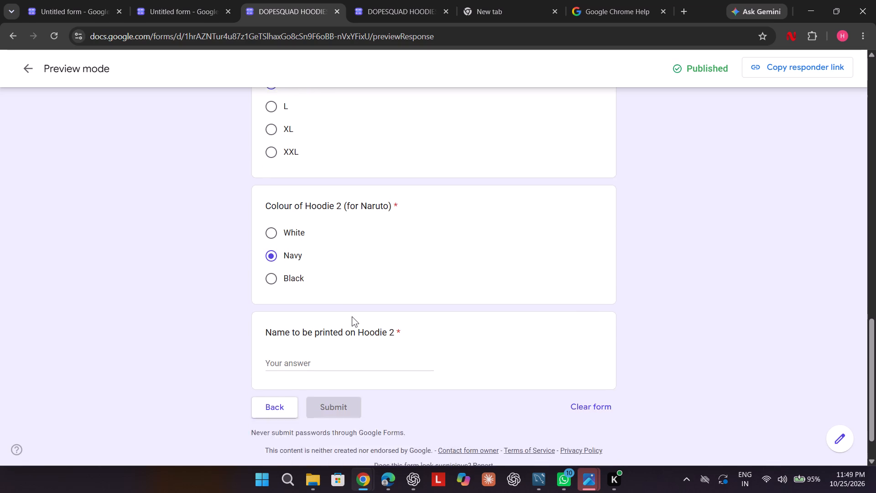
scroll(352, 316, "down", 1)
left_click(349, 314)
type("sdf")
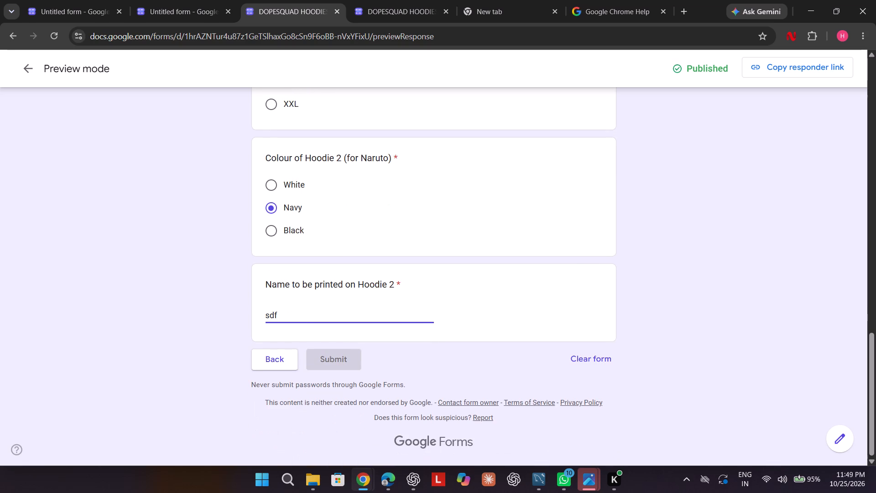
Go back over the section's answers and enter as for the name printed on Hoodie 1.
scroll(371, 317, "up", 12)
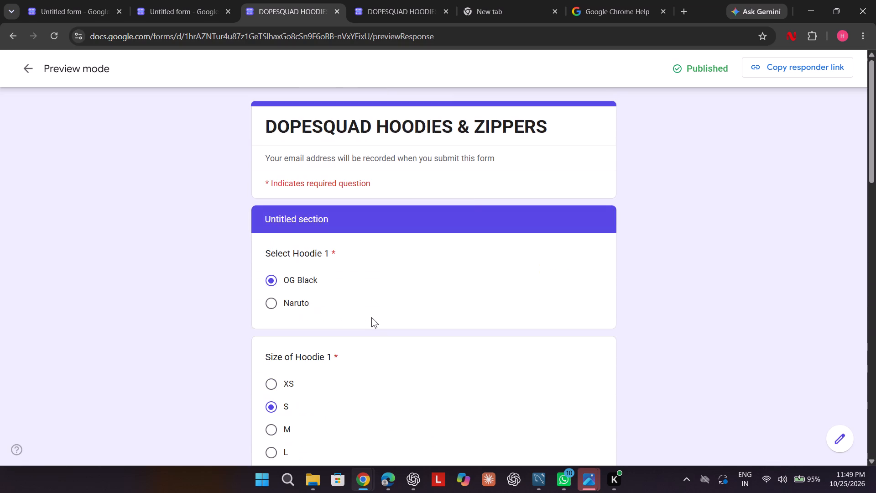
scroll(371, 317, "down", 3)
scroll(368, 315, "up", 1)
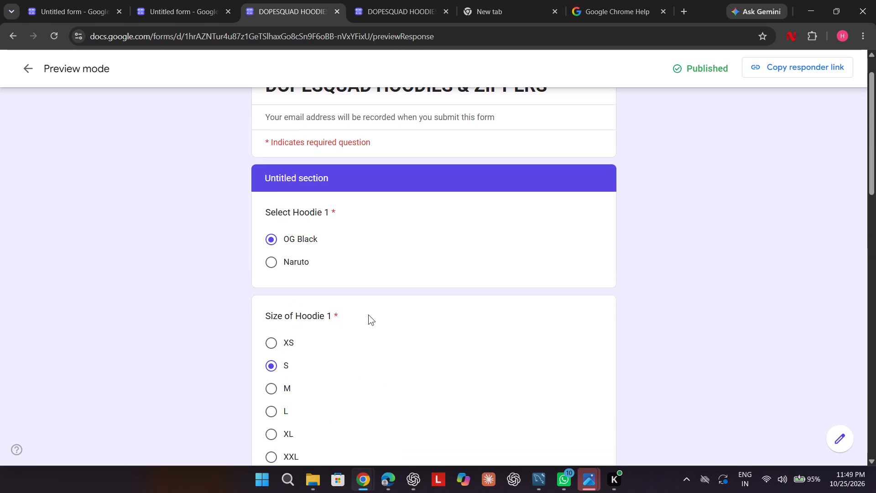
scroll(368, 315, "up", 3)
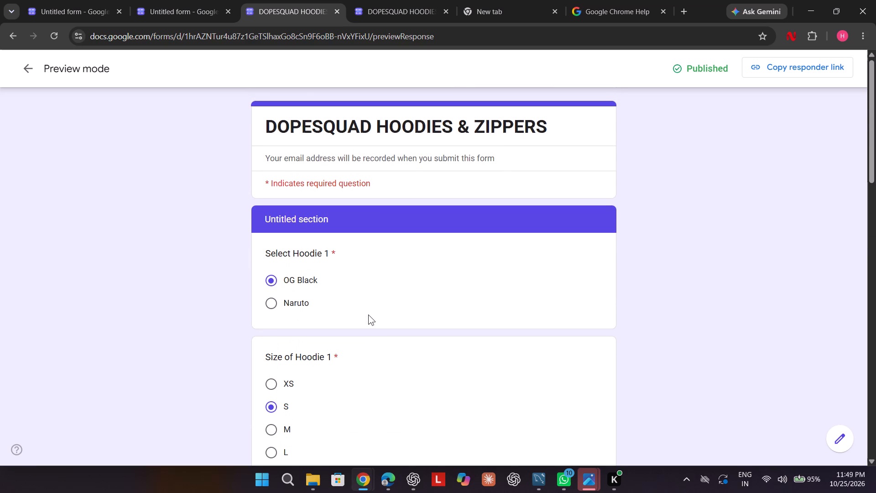
scroll(368, 315, "down", 4)
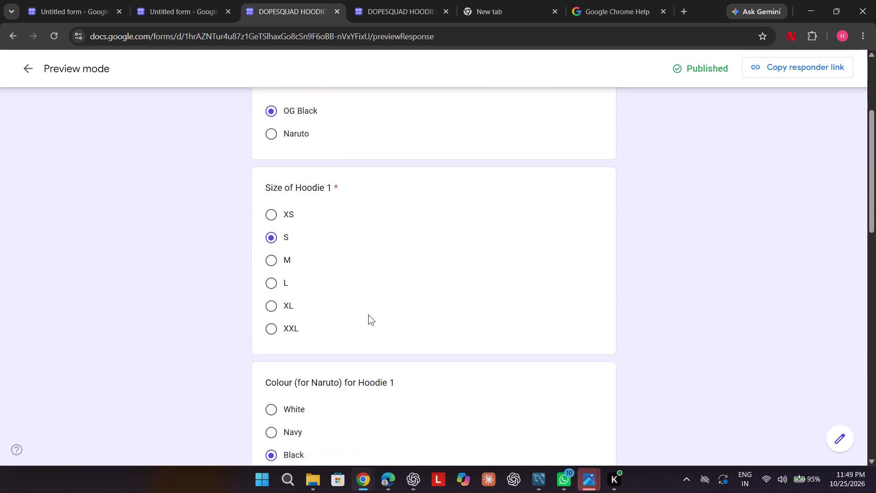
scroll(368, 315, "down", 2)
left_click(355, 307)
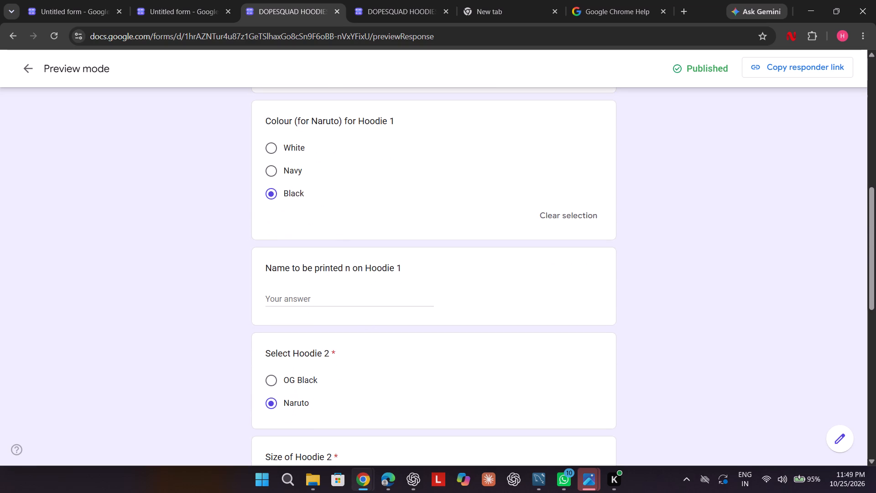
left_click(359, 299)
type("as")
Try to submit the Bundle of 2 Hoodies test response, and look back over the section's answers.
scroll(359, 299, "down", 4)
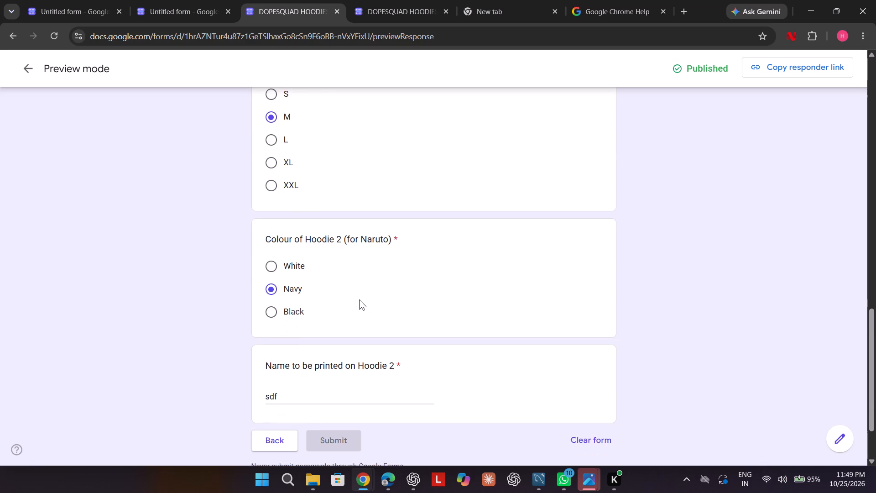
scroll(359, 299, "down", 2)
left_click(334, 362)
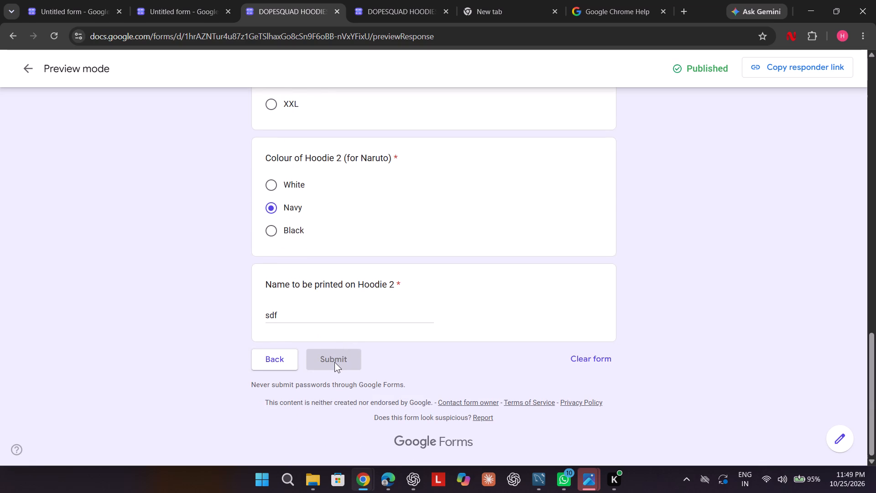
left_click(340, 360)
left_click(340, 360)
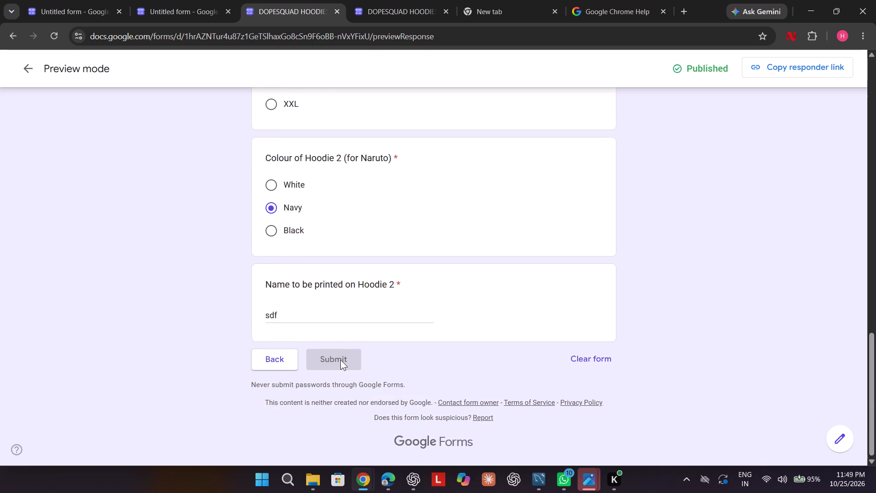
triple_click(340, 360)
left_click(340, 360)
scroll(340, 360, "up", 1)
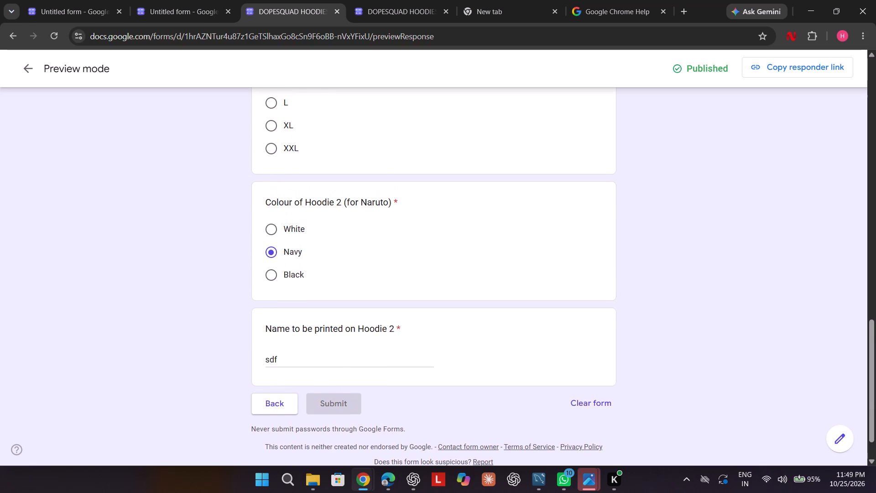
scroll(340, 360, "up", 14)
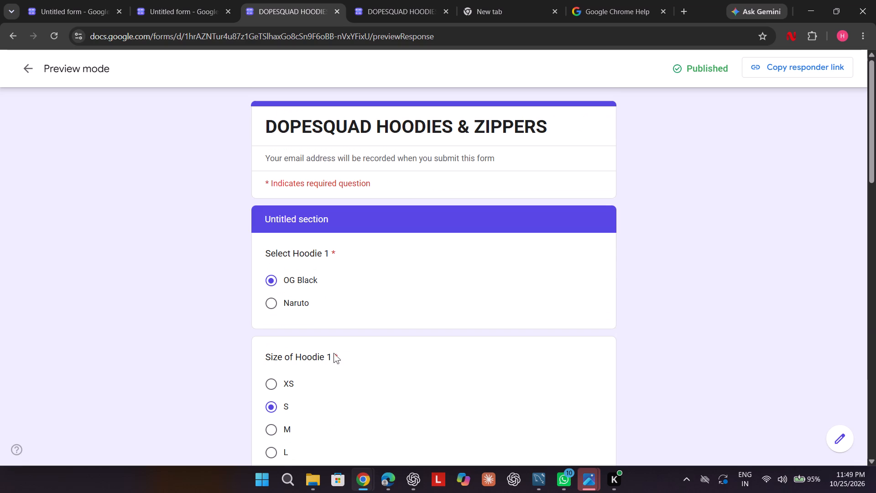
scroll(177, 266, "up", 1)
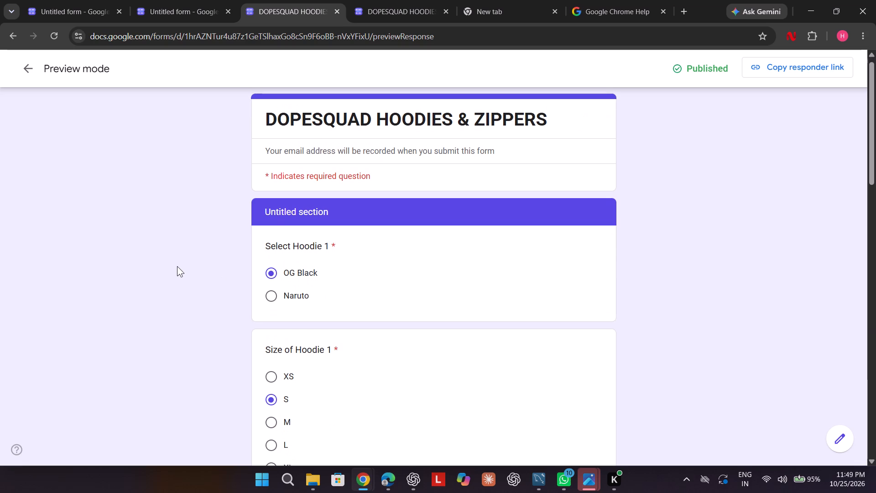
scroll(177, 266, "up", 1)
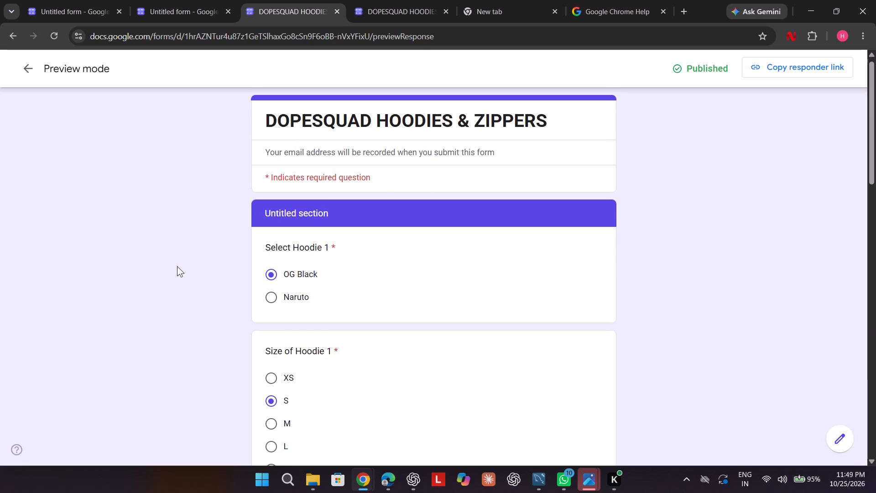